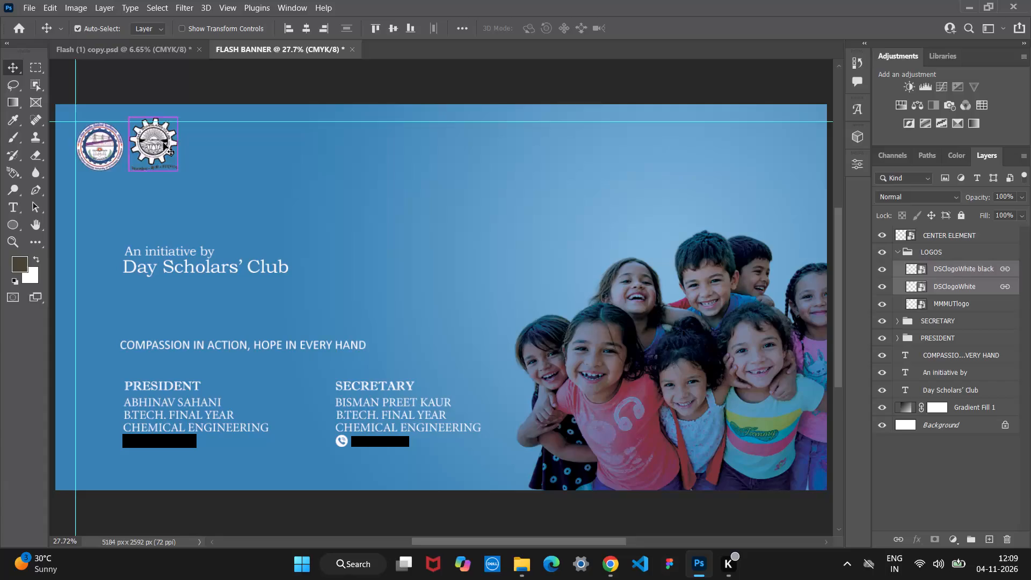
Move the linked Day Scholars' Club logos beside the round MMMUT logo, leaving a gap between them.
shift+drag(107, 148, 117, 149)
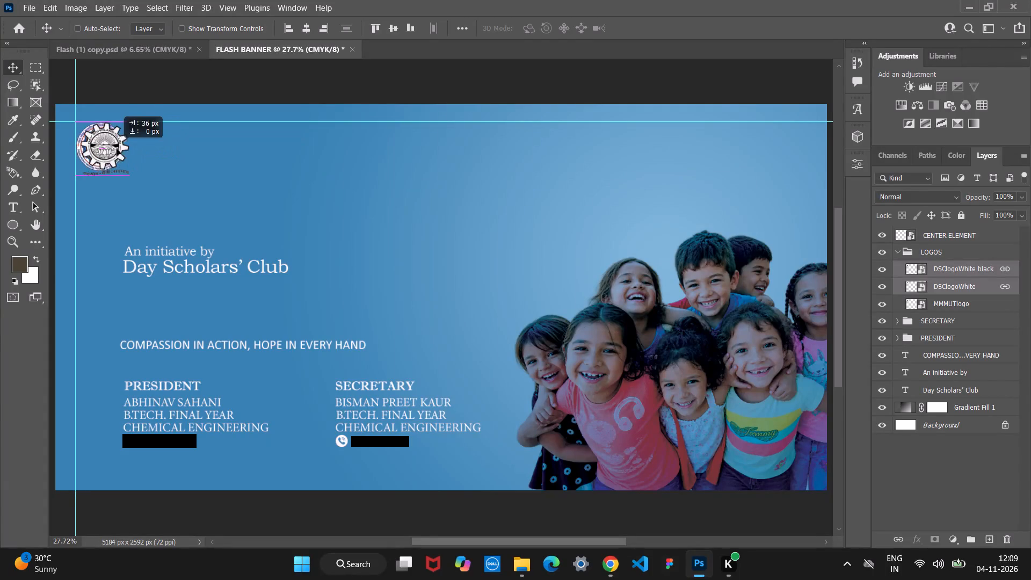
shift+drag(117, 149, 159, 148)
shift+click(159, 148)
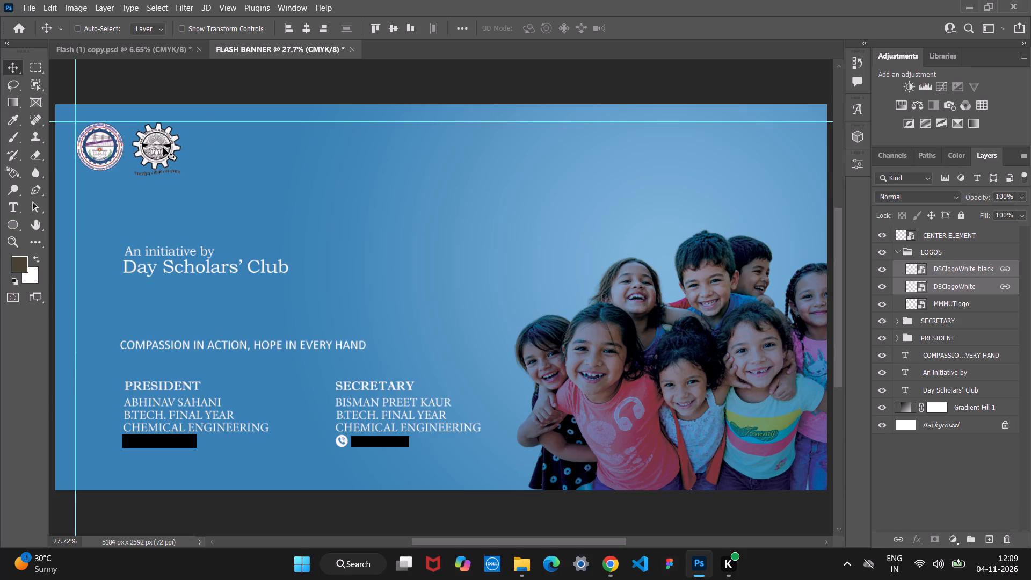
Draw a vertical line about 325 px long in the gap between the two logos with the Line tool.
right_click(18, 228)
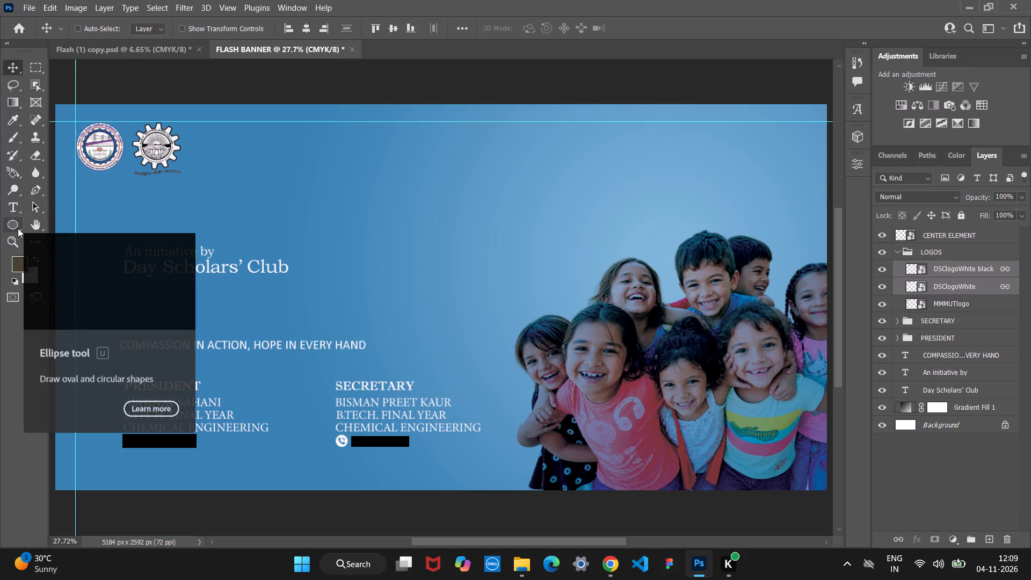
right_click(18, 228)
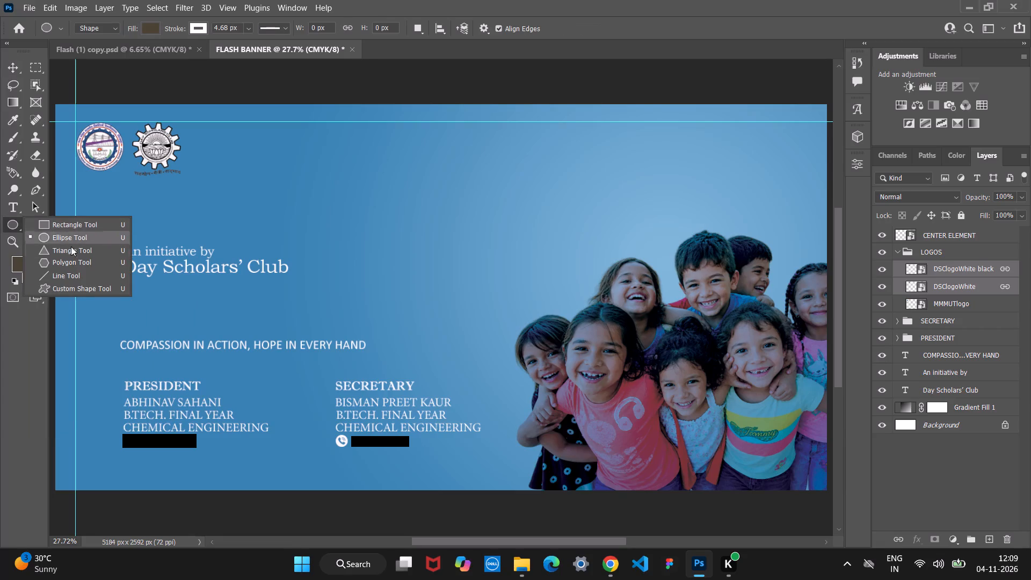
click(77, 271)
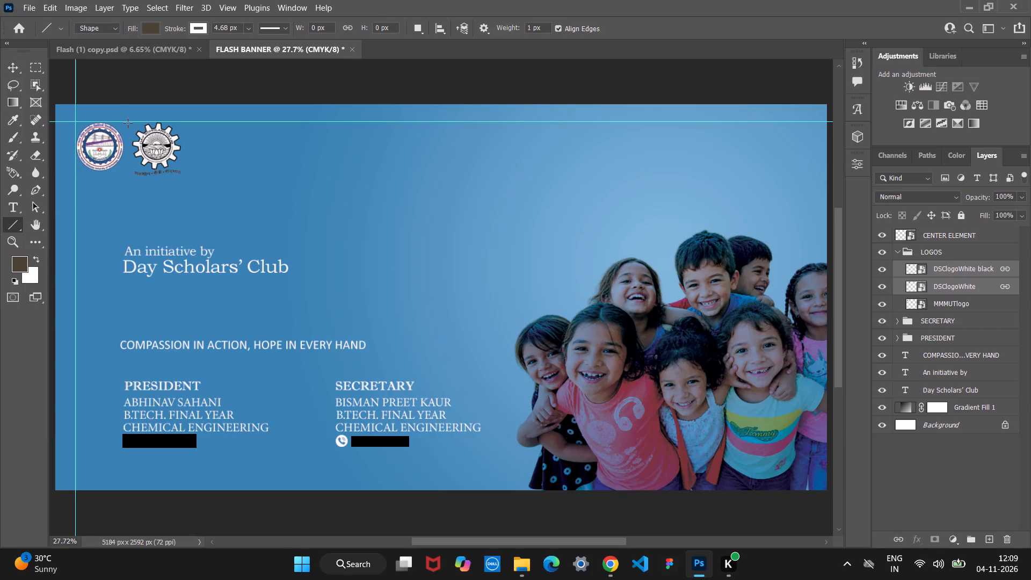
shift+drag(128, 123, 130, 171)
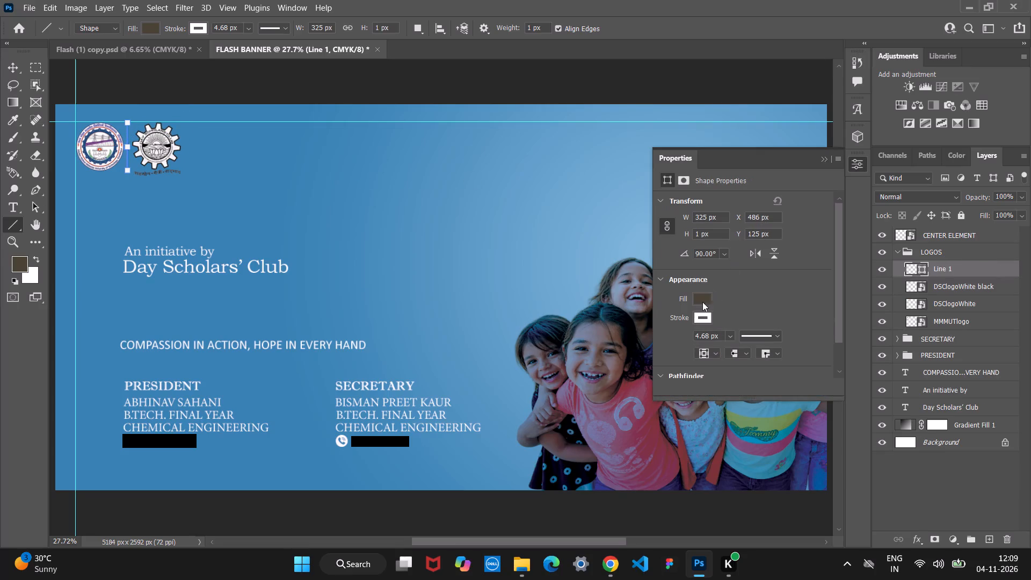
Set the divider line's fill colour to pure black (#000000).
click(700, 301)
click(700, 301)
click(727, 335)
click(704, 300)
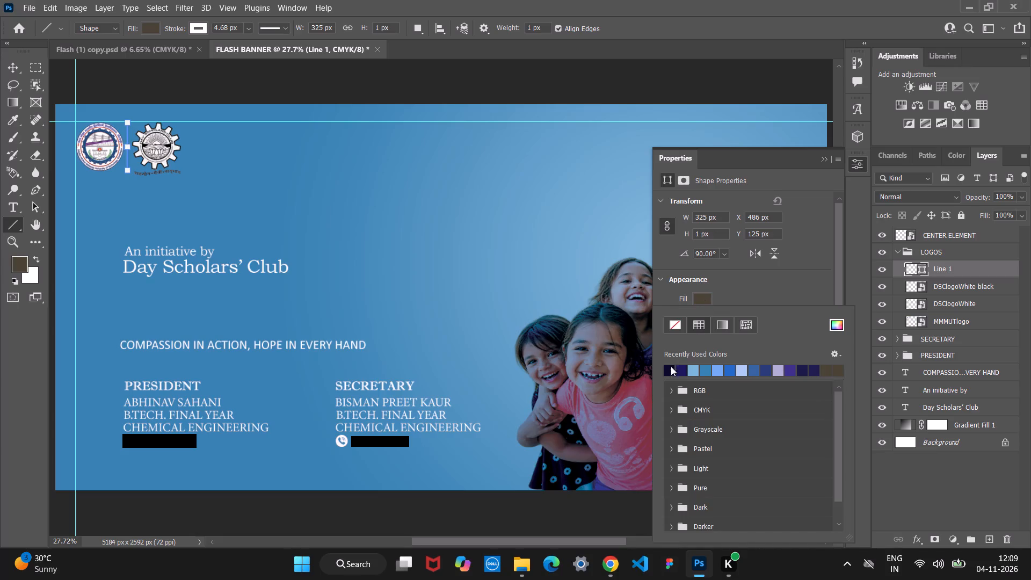
click(840, 329)
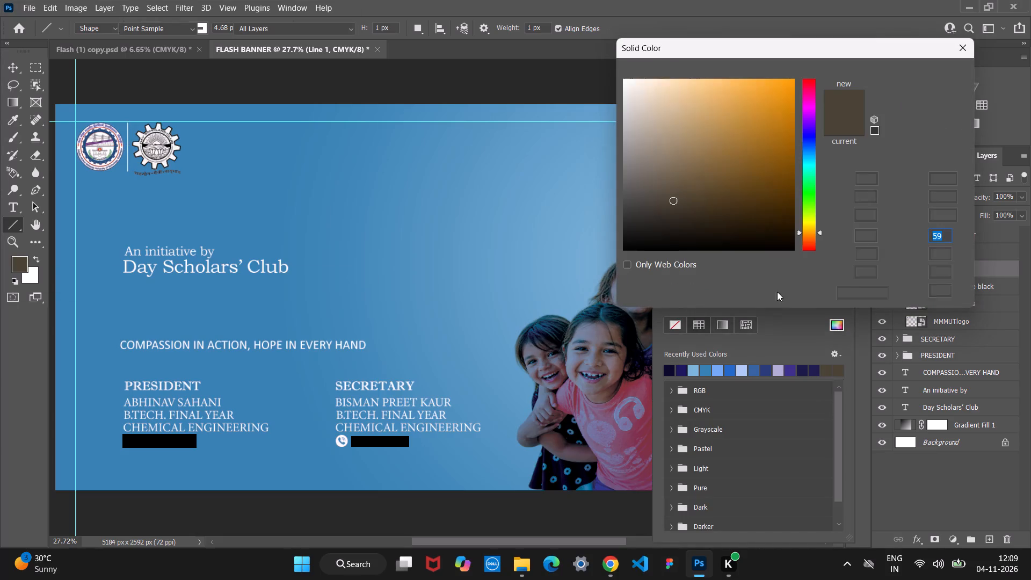
drag(648, 247, 626, 249)
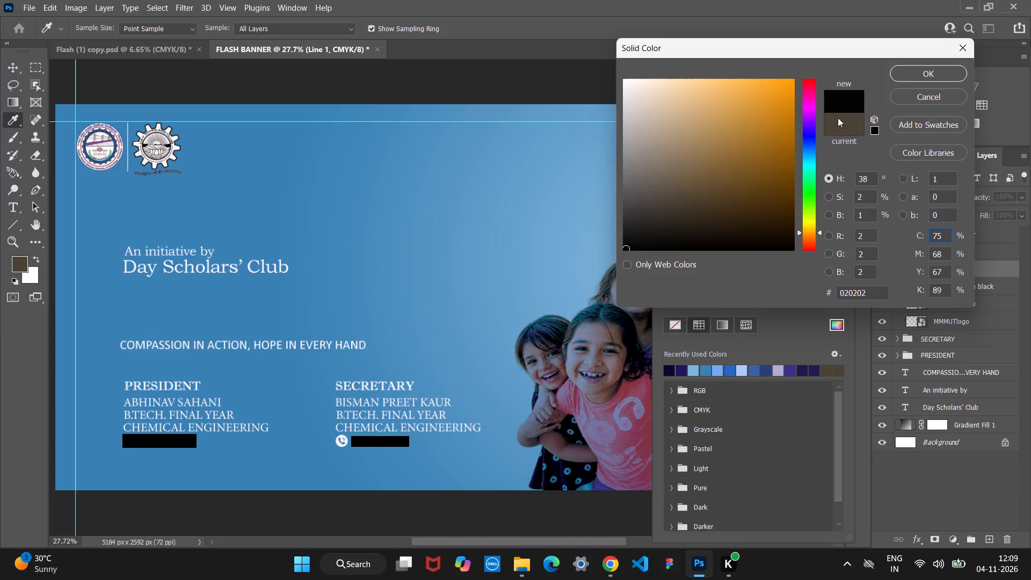
click(917, 73)
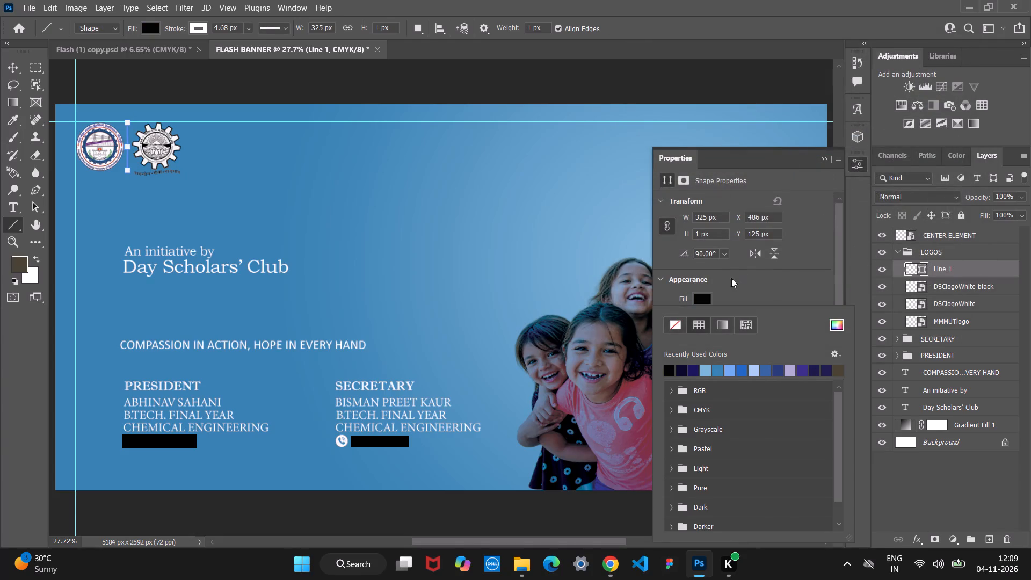
scroll(788, 279, down, 1)
click(840, 325)
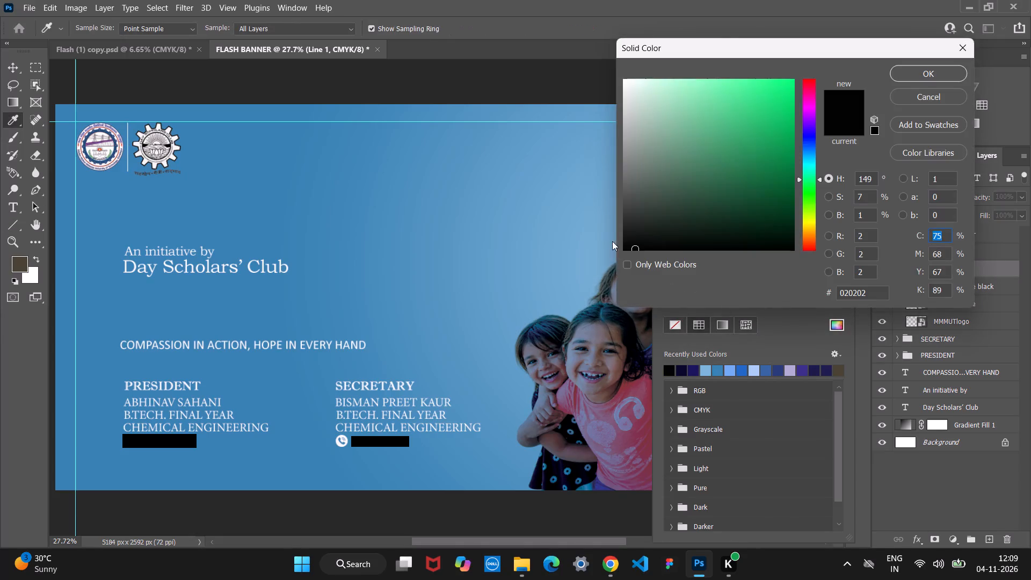
drag(651, 229, 491, 336)
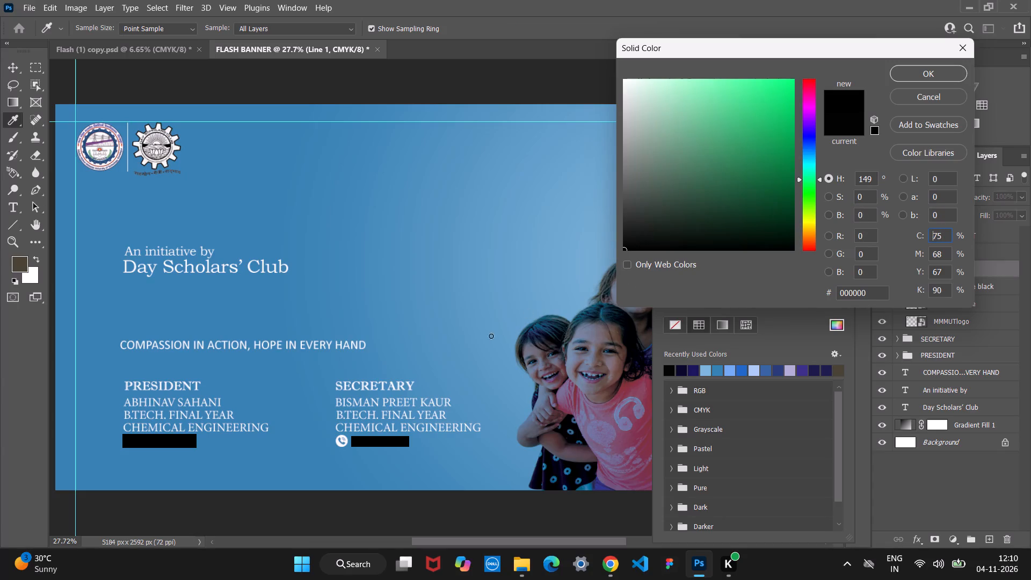
drag(491, 336, 475, 346)
click(909, 72)
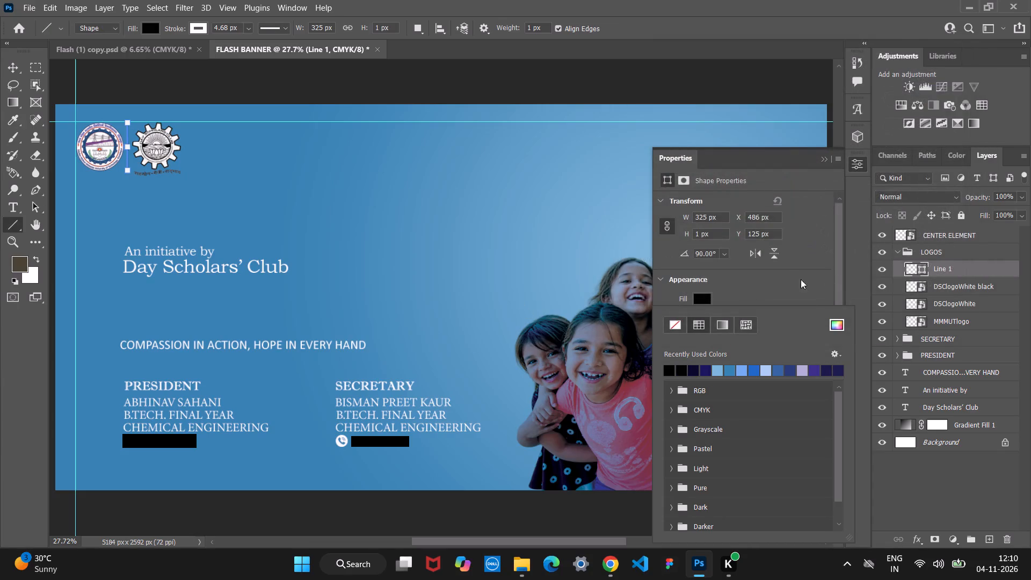
click(785, 300)
Set the divider line's stroke colour to black (#000000).
click(704, 320)
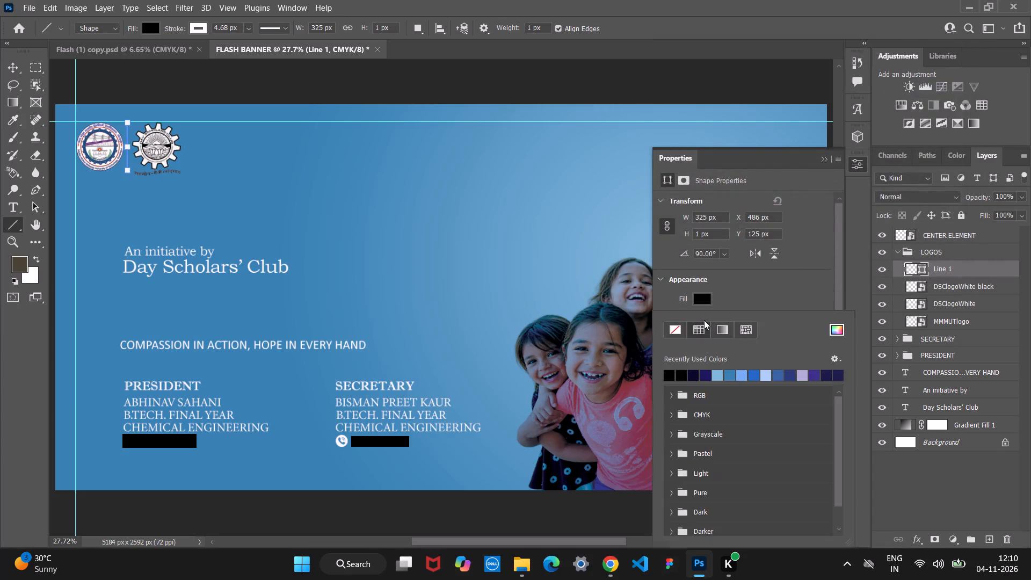
click(833, 328)
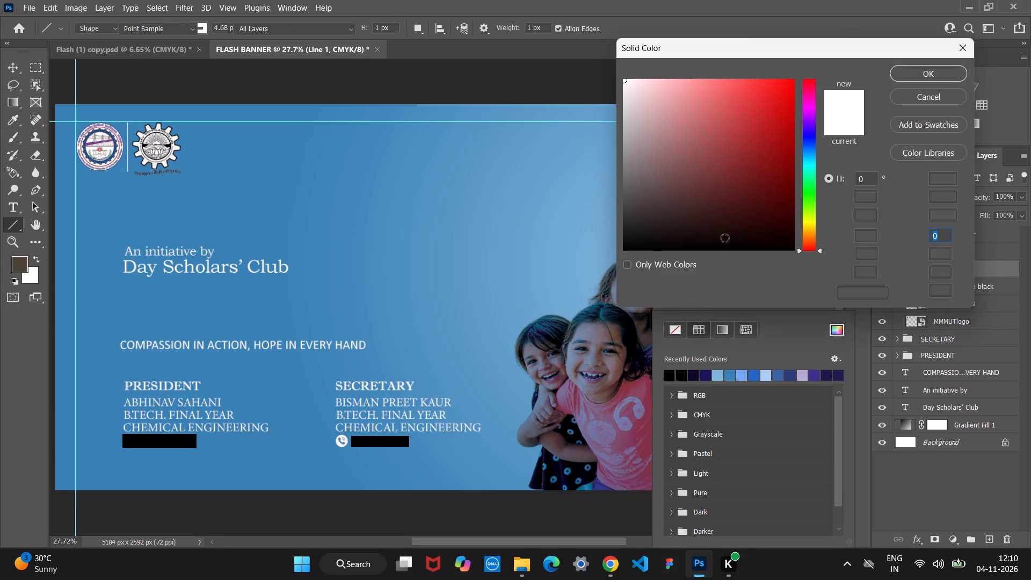
drag(702, 215, 498, 341)
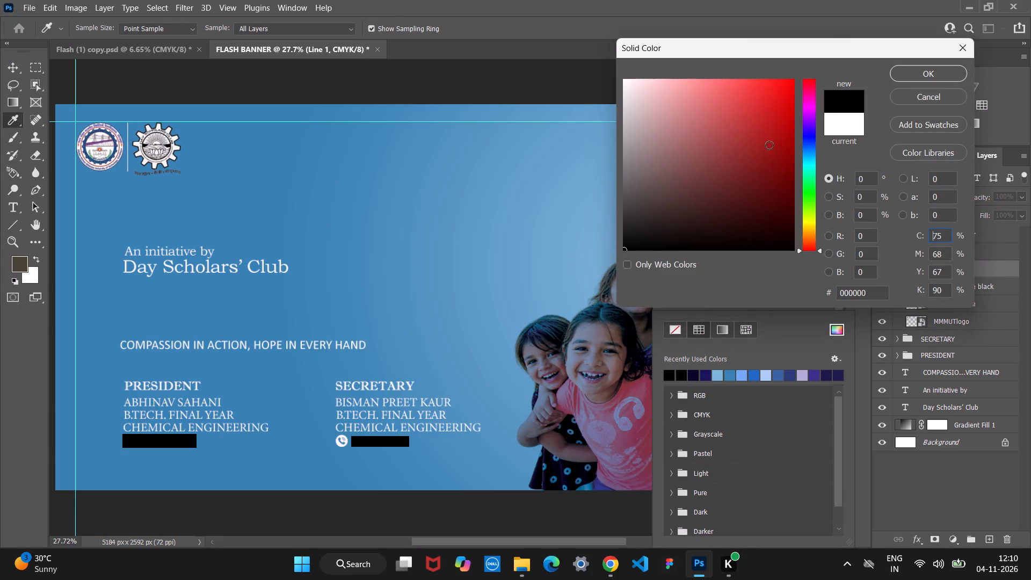
click(911, 75)
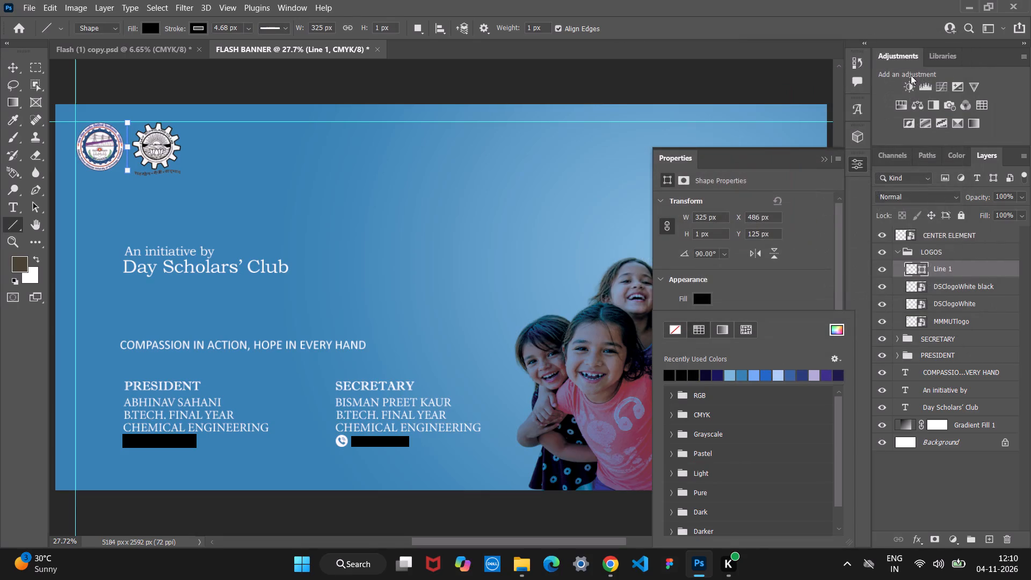
click(788, 290)
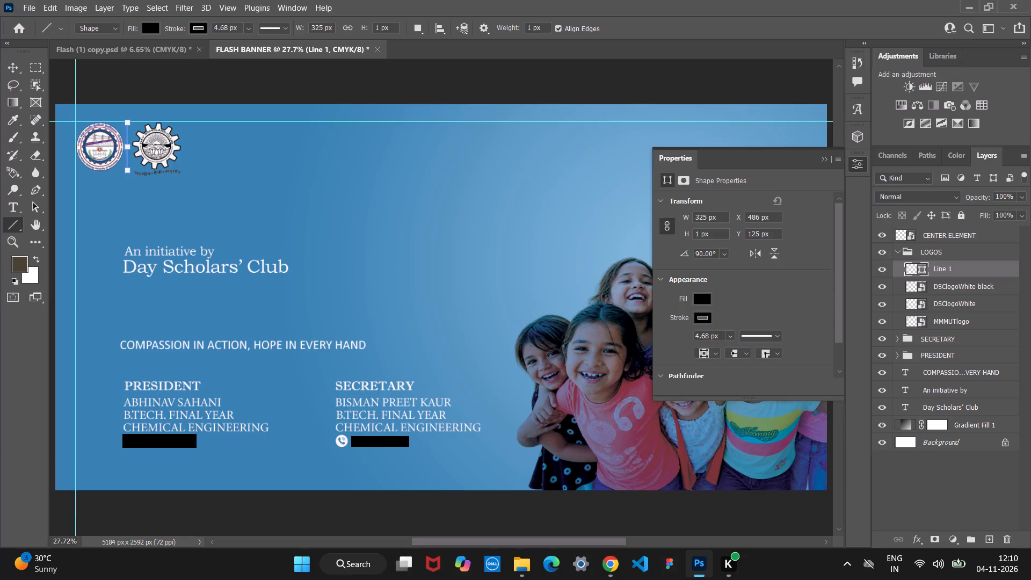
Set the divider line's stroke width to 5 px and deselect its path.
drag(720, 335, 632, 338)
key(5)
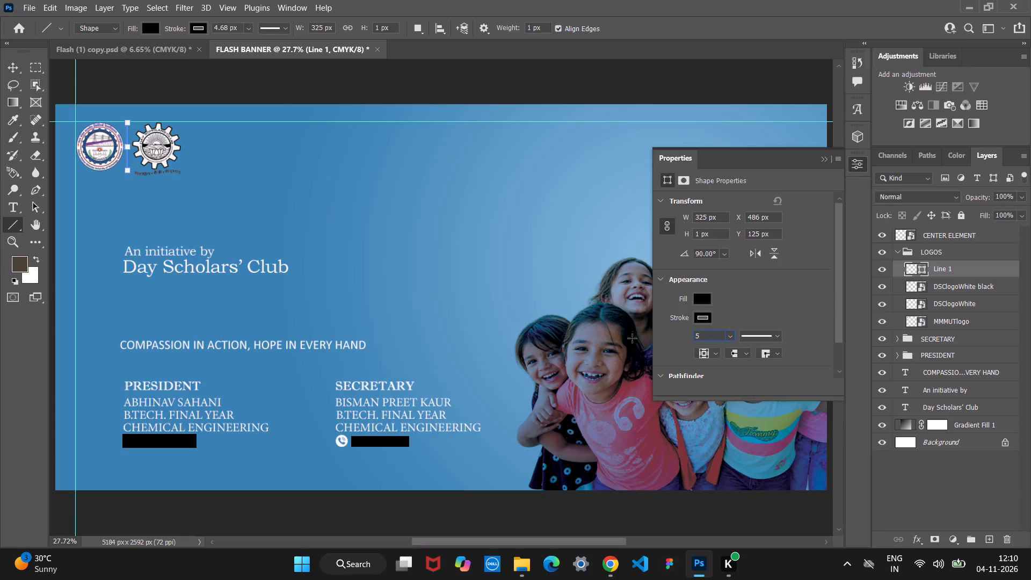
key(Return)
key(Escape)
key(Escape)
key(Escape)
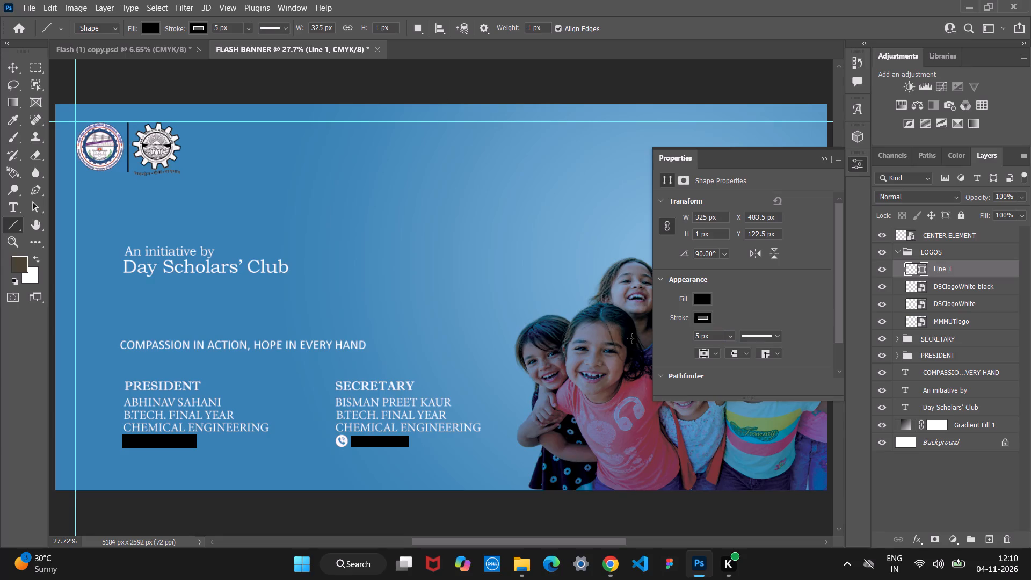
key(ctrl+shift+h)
Set the divider line's stroke width to 4 px and close its shape properties.
click(700, 339)
click(698, 336)
key(BackSpace)
key(4)
key(Return)
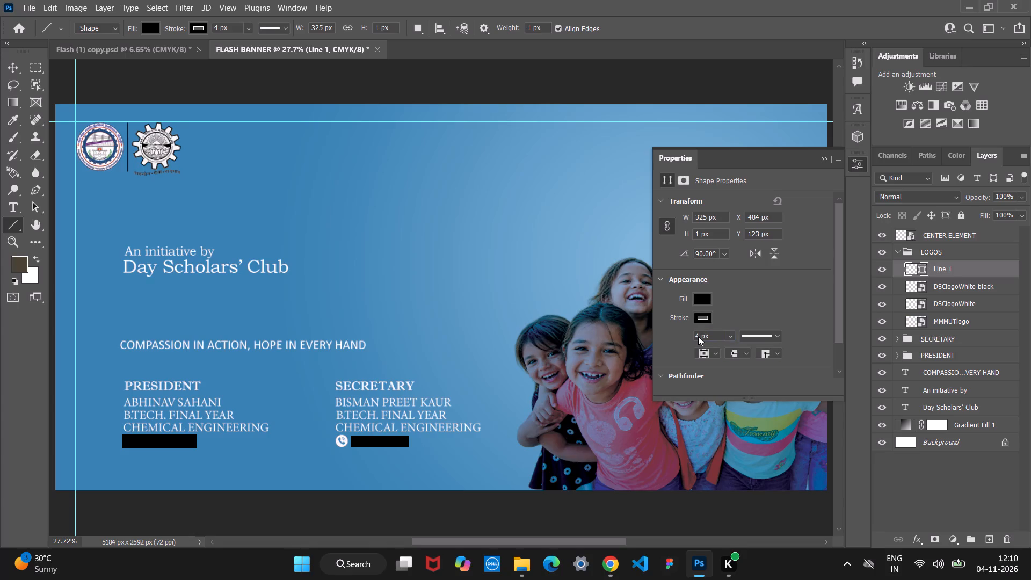
click(823, 158)
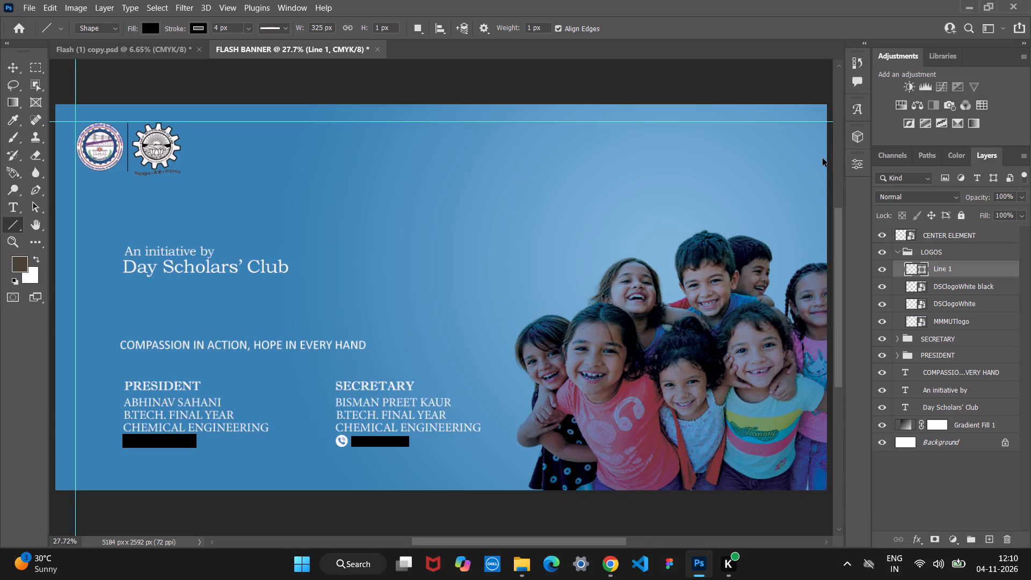
Hide the guides to preview the logo row on the banner, and show them again.
key(ctrl+alt+semicolon)
key(ctrl+semicolon)
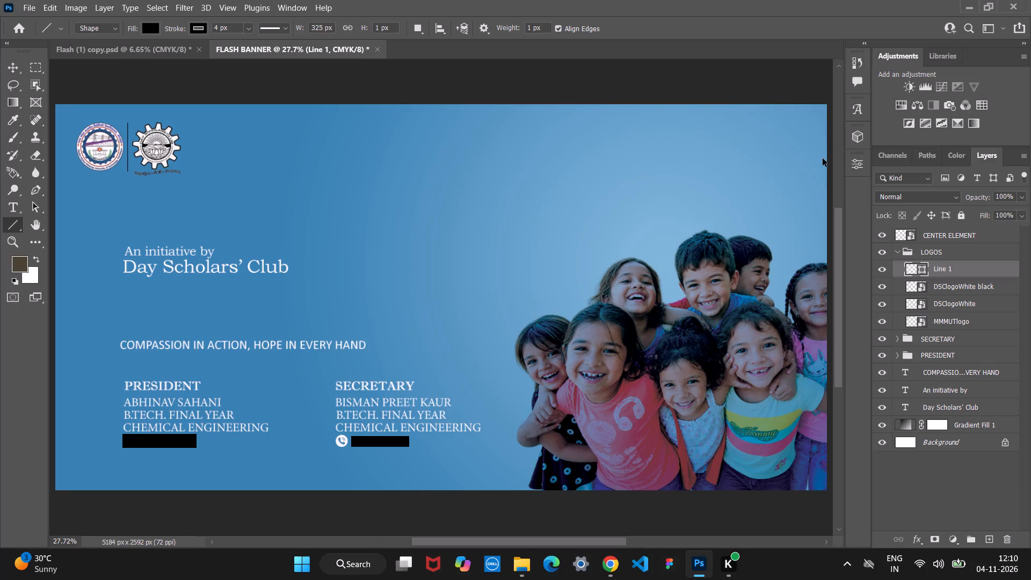
key(ctrl+semicolon)
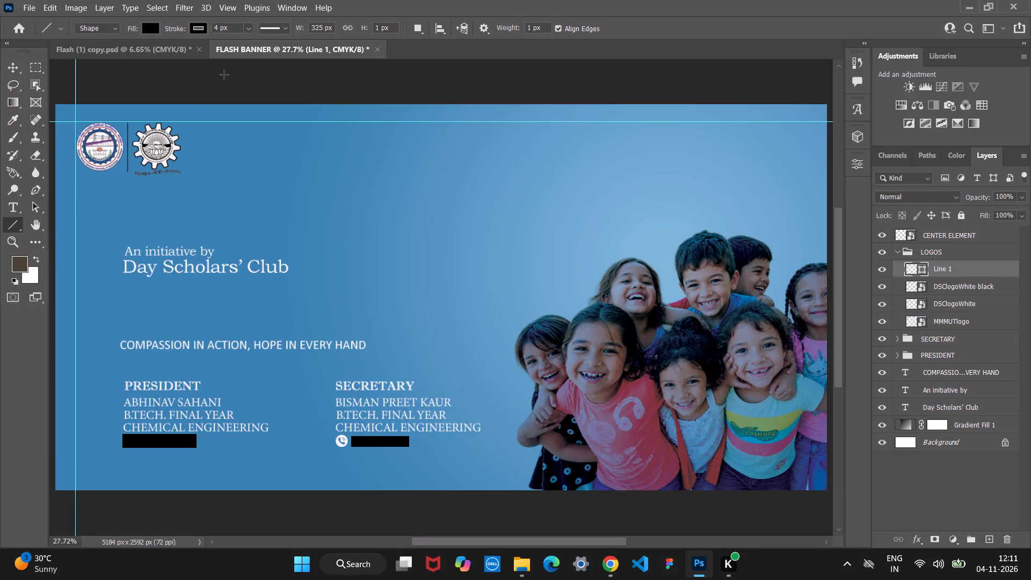
Shorten the divider line between the logos from its upper end to about 294 px long.
text(VV)
key(ctrl+space)
key(ctrl+space)
key(ctrl+space)
key(ctrl+space)
key(ctrl+space)
key(ctrl+space)
key(ctrl+space)
key(ctrl+space)
key(ctrl+space)
key(ctrl+space)
key(ctrl+space)
key(ctrl+space)
key(ctrl+space)
key(ctrl+space)
key(ctrl+space)
key(ctrl+space)
key(ctrl+space)
key(ctrl+space)
key(ctrl+space)
key(ctrl+space)
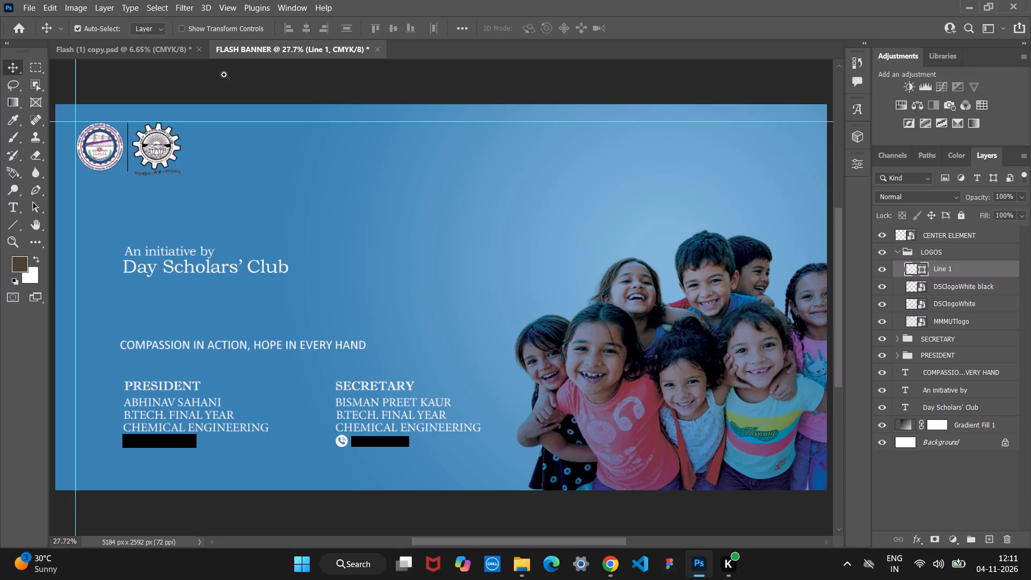
ctrl+drag(123, 122, 179, 127)
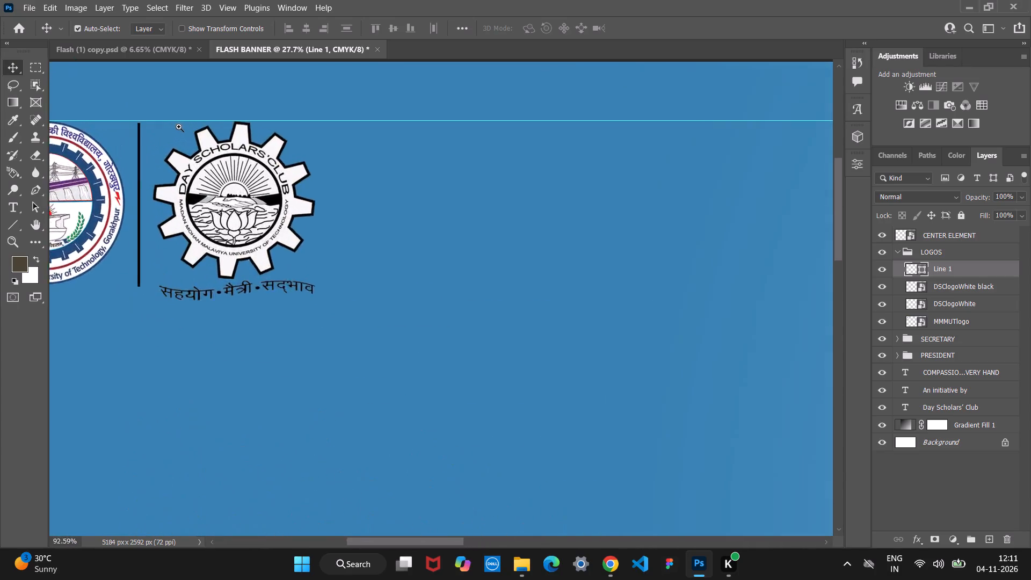
ctrl+drag(179, 127, 195, 134)
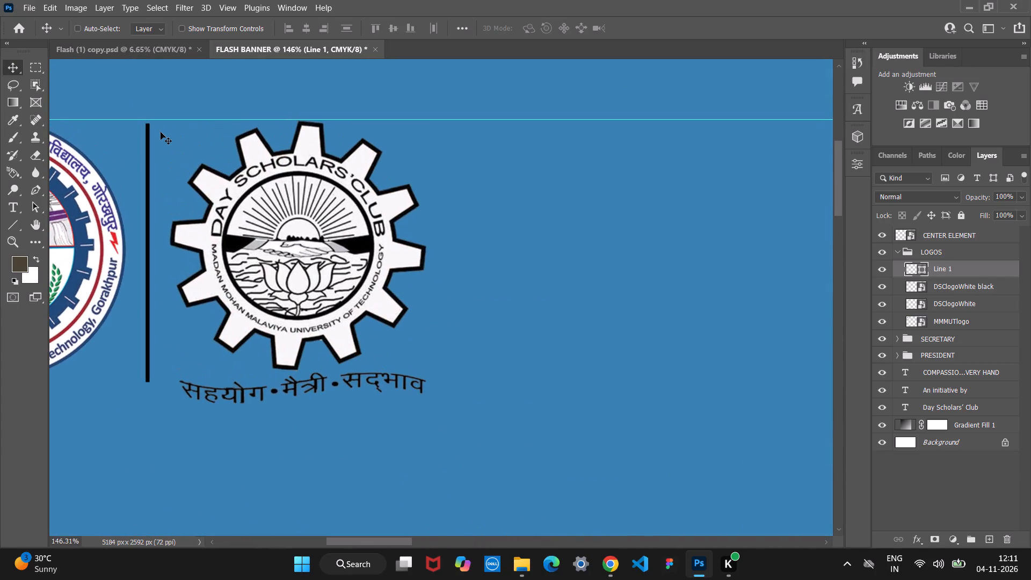
text(UUUU)
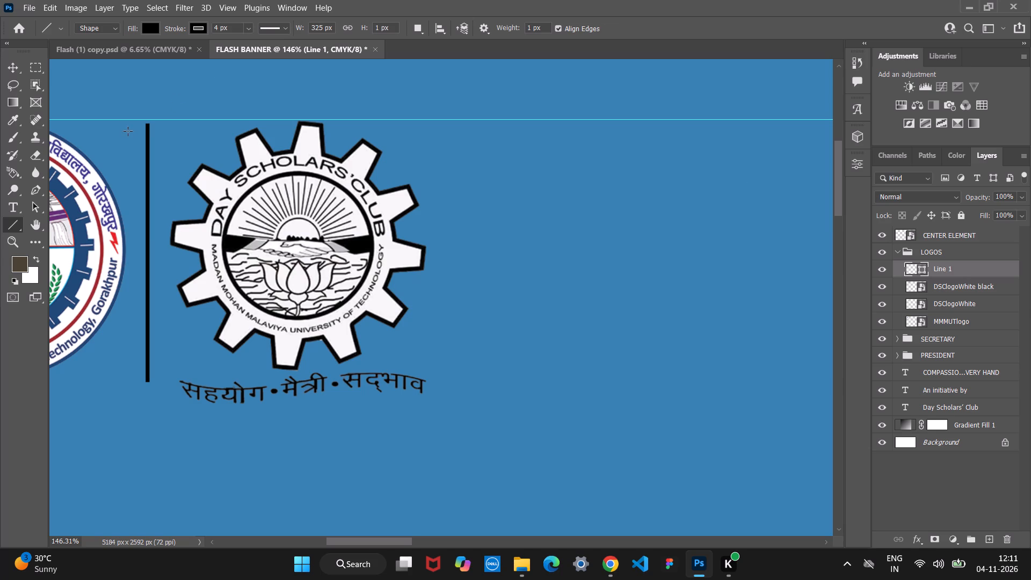
key(Return)
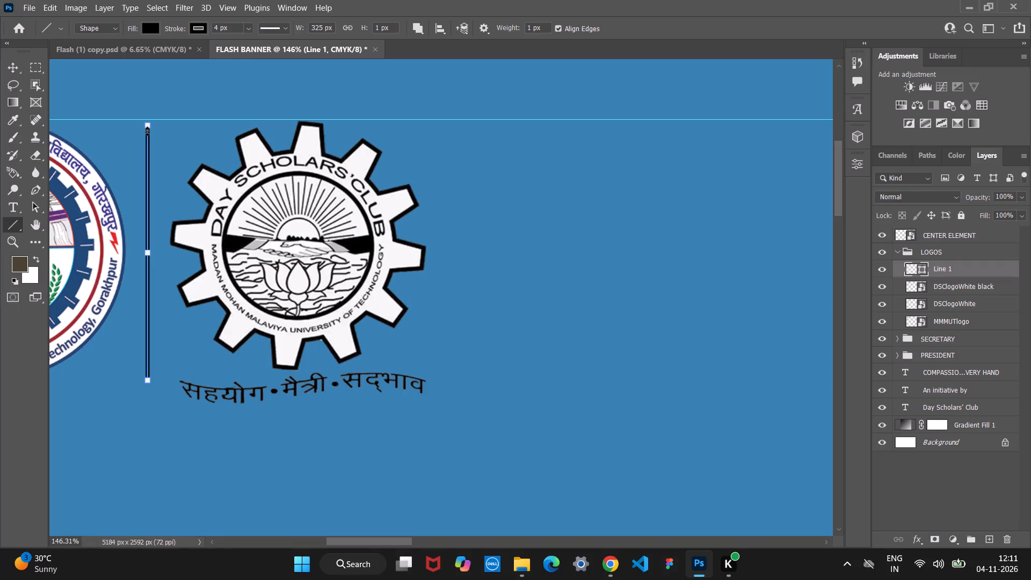
shift+drag(147, 130, 145, 152)
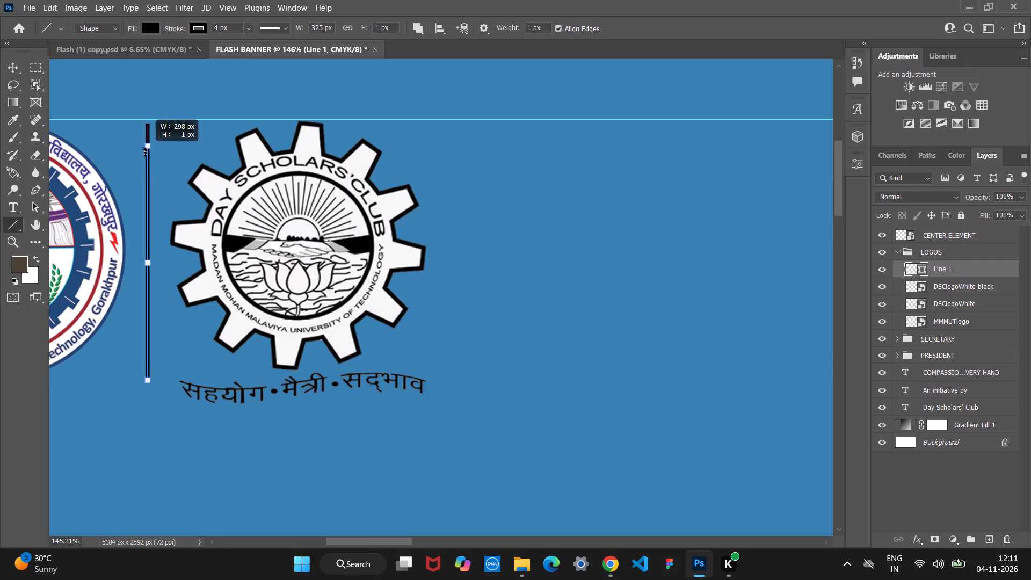
shift+drag(145, 152, 143, 155)
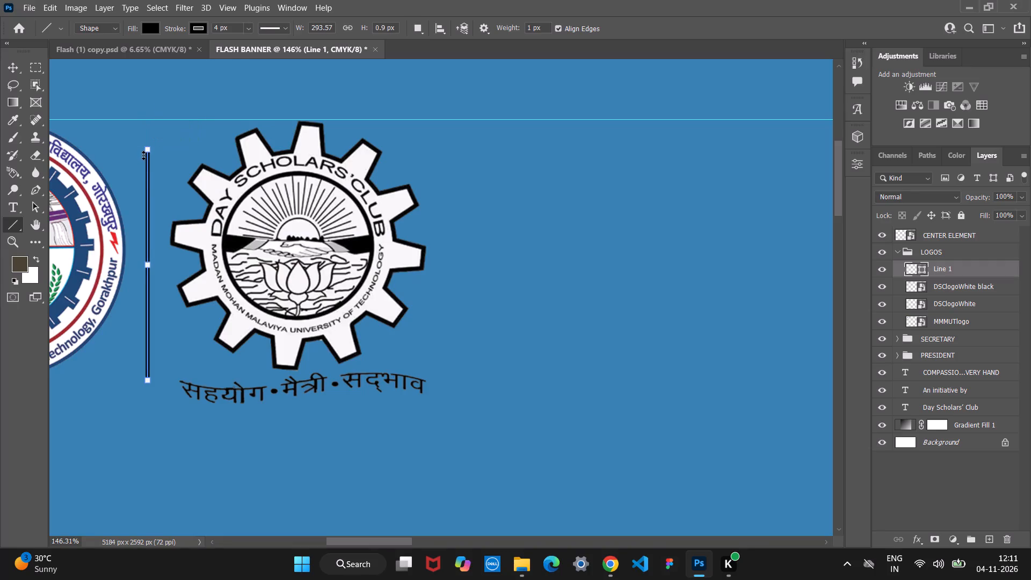
key(Return)
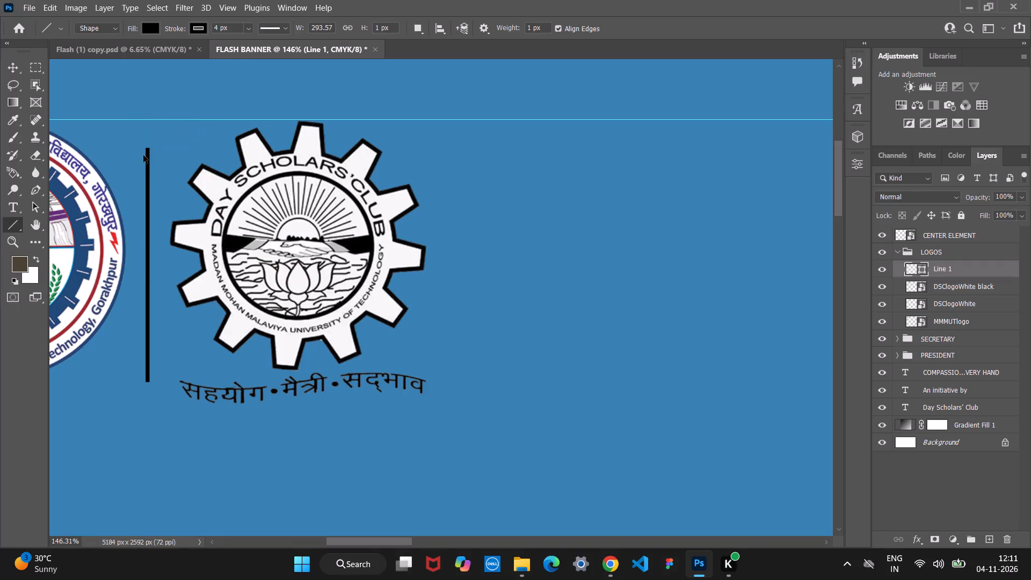
Nudge the shortened divider line slightly upward to balance it vertically between the two logos.
key(ctrl+0)
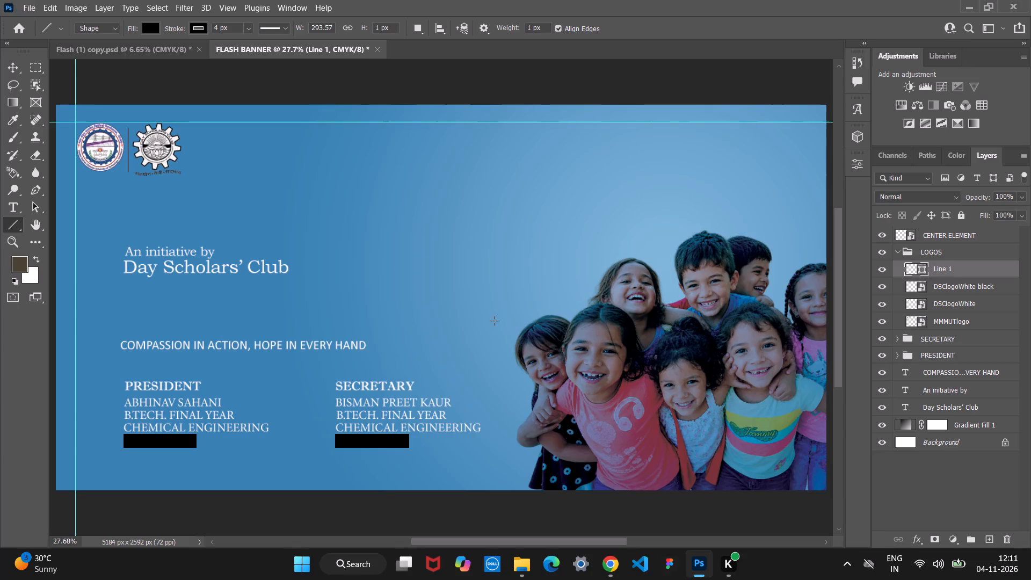
click(972, 269)
key(Up)
key(Up)
key(Up)
key(ctrl+t)
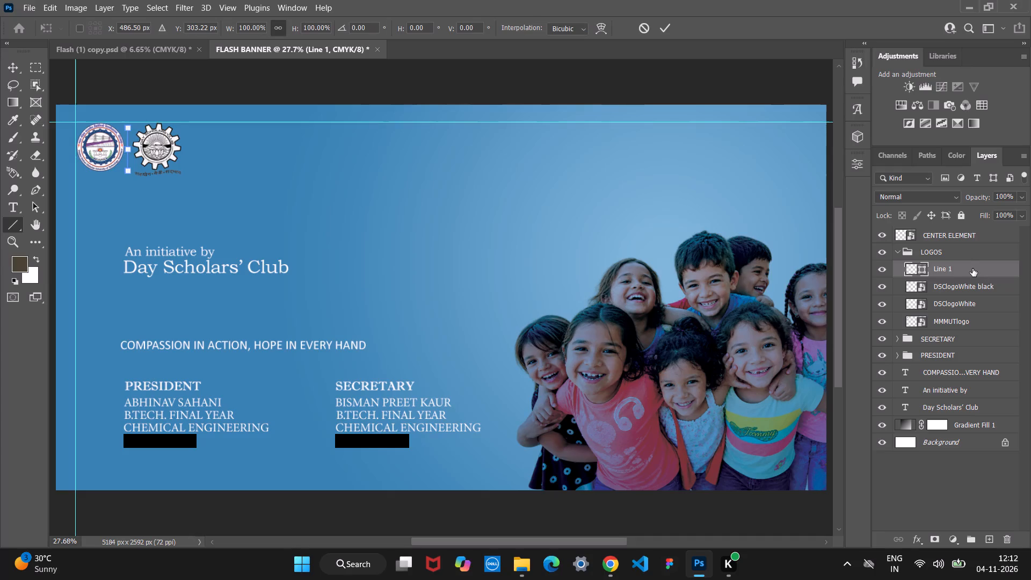
key(Up)
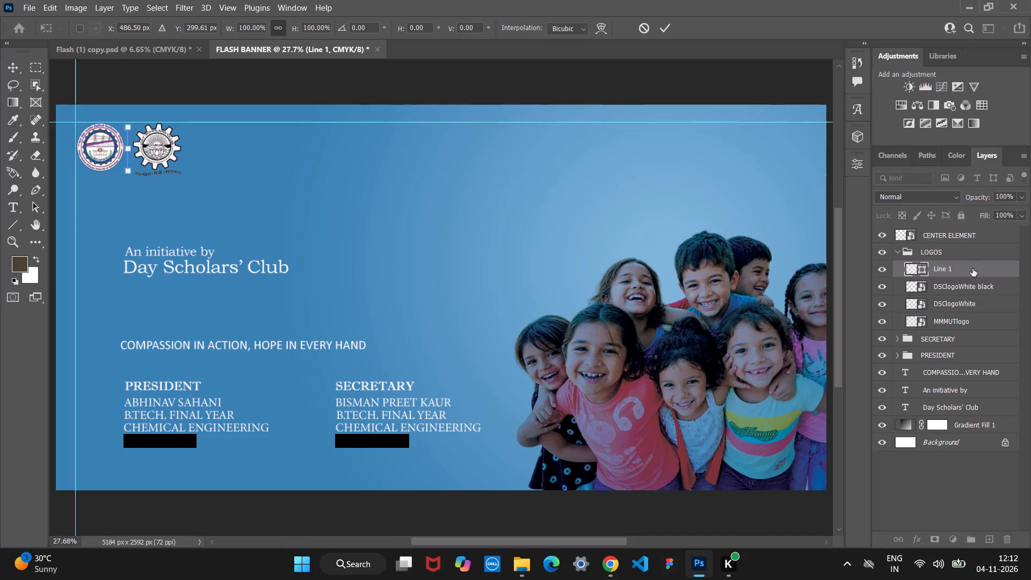
key(Up)
click(666, 28)
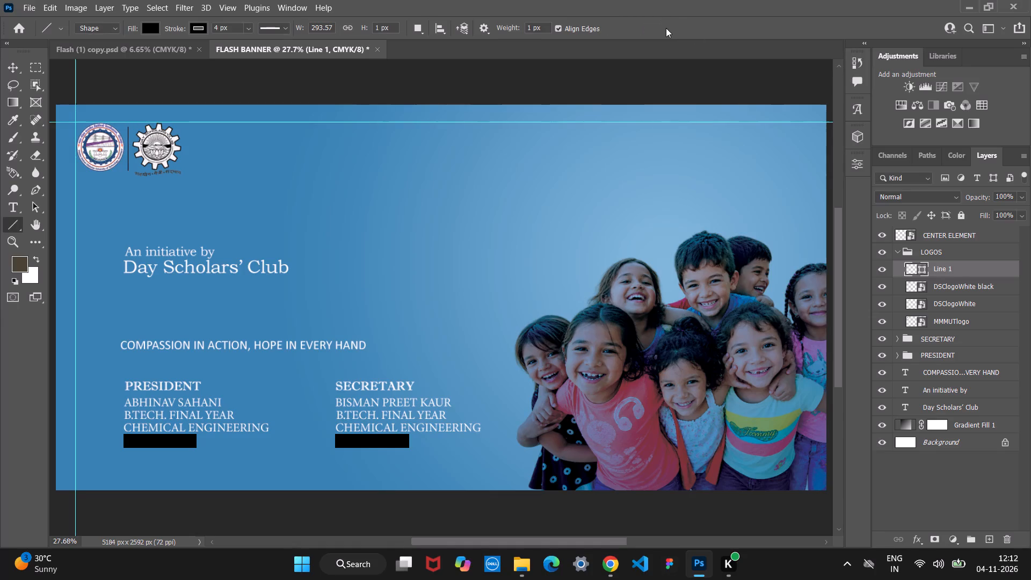
key(Up)
key(Up)
key(Up)
text(VVVVV)
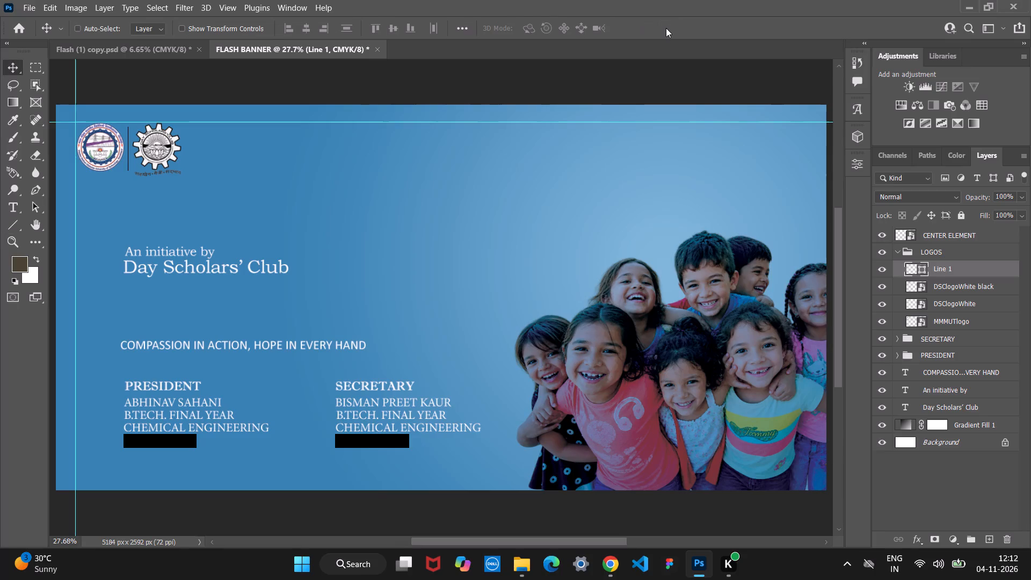
key(shift+Up)
key(Down)
Collapse the LOGOS group and scale it proportionally to about 84%, keeping its upper-left corner at the guide intersection.
click(942, 248)
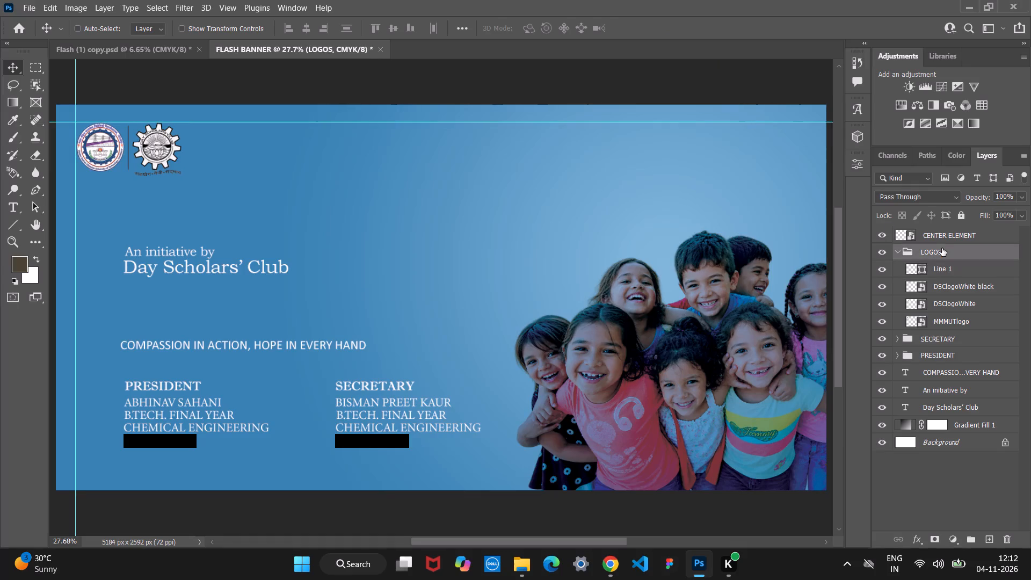
key(ctrl+0)
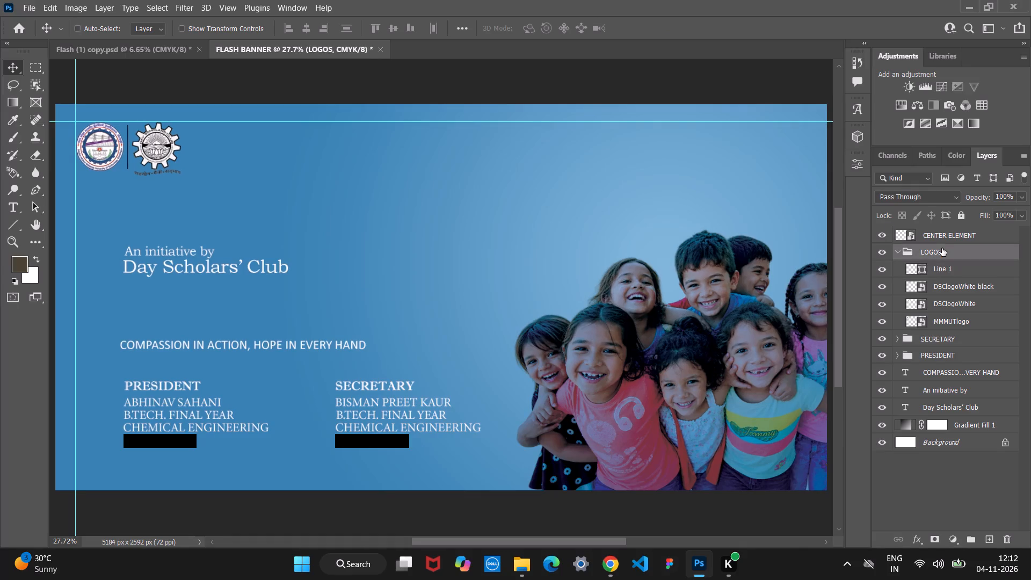
click(901, 252)
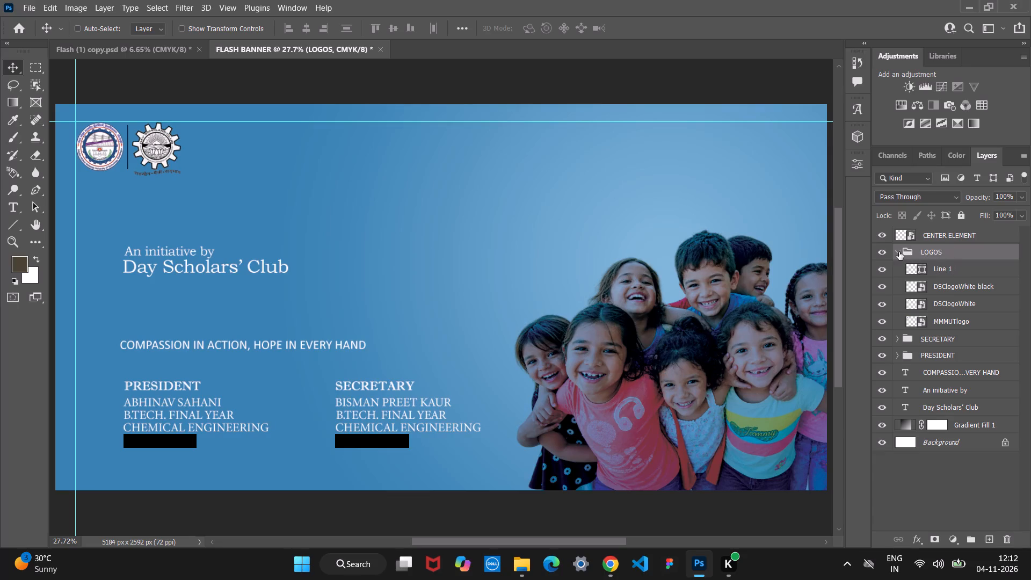
click(899, 252)
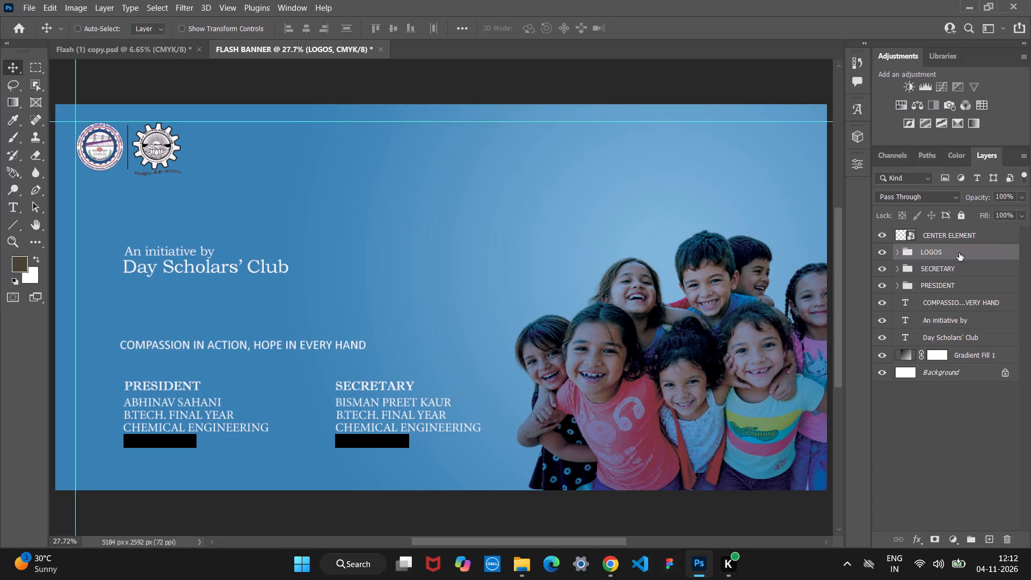
key(ctrl+t)
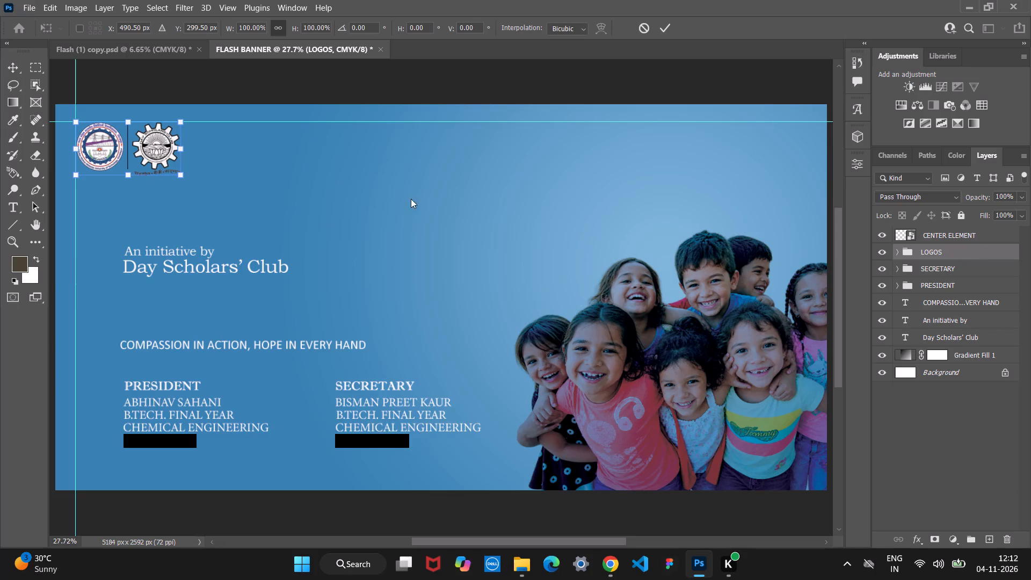
drag(178, 171, 165, 168)
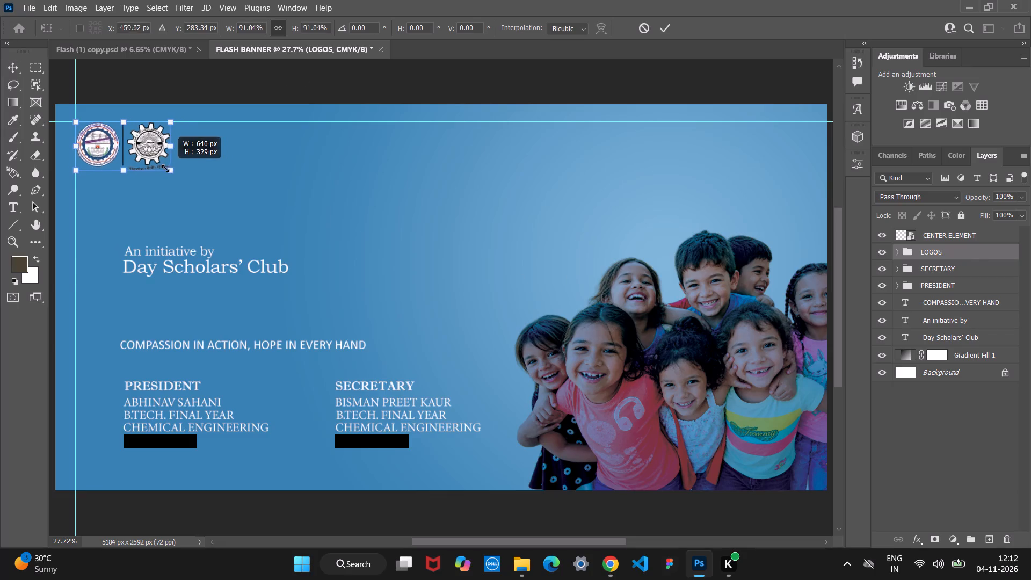
drag(165, 168, 140, 179)
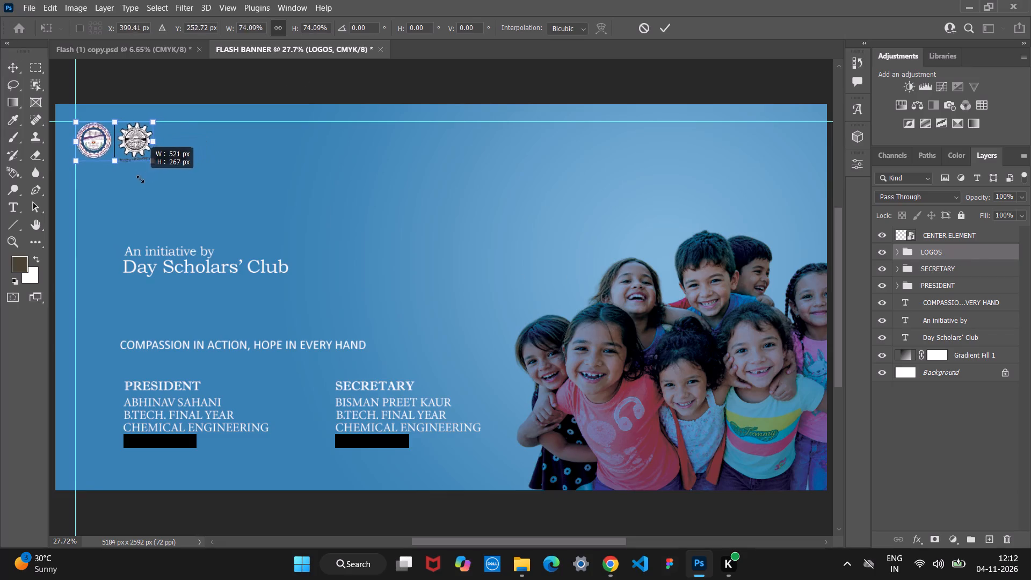
drag(140, 179, 151, 183)
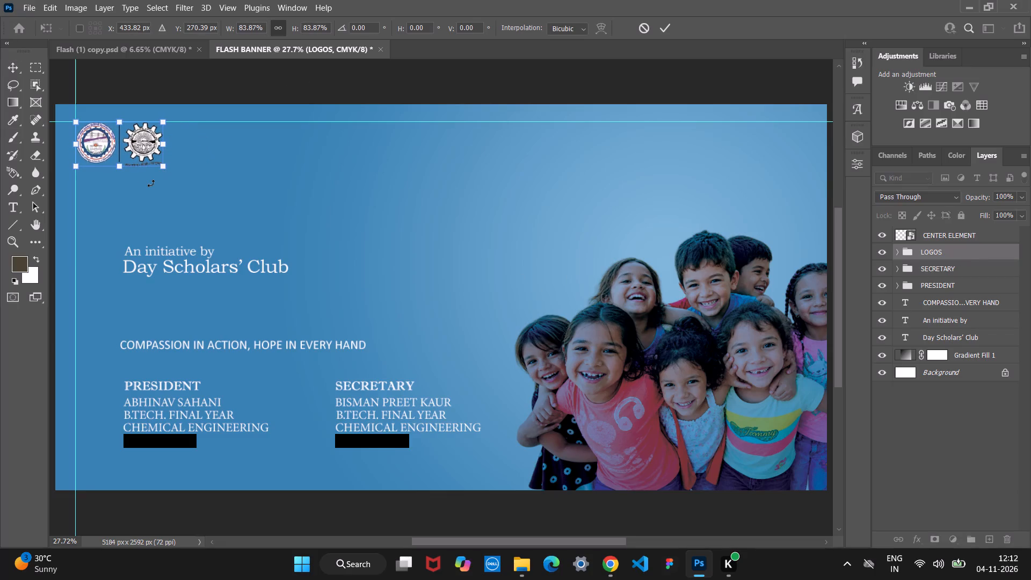
key(Return)
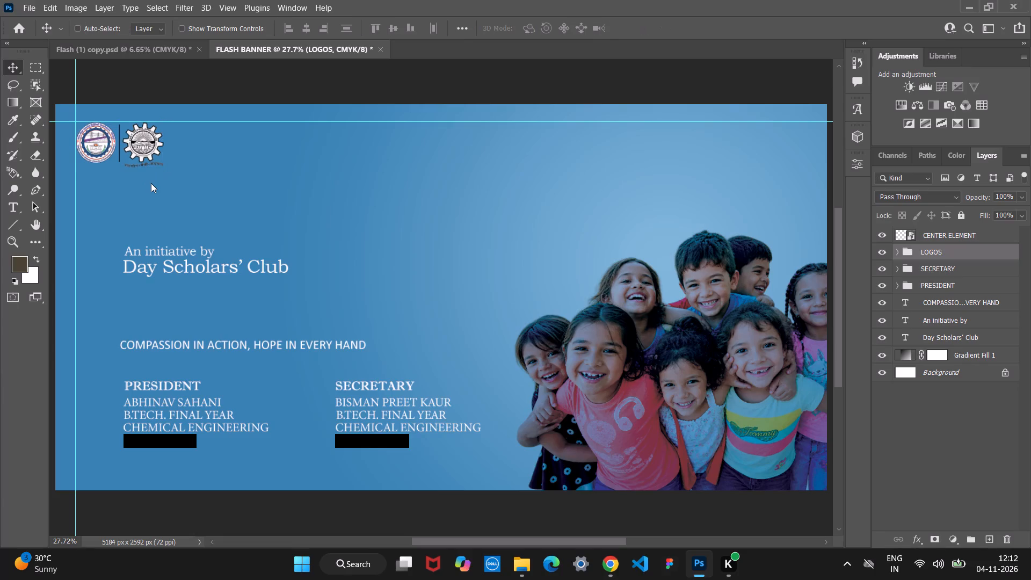
Check the earlier Flash (1) copy design for reference on the text and logo layout, and return to FLASH BANNER.
click(101, 54)
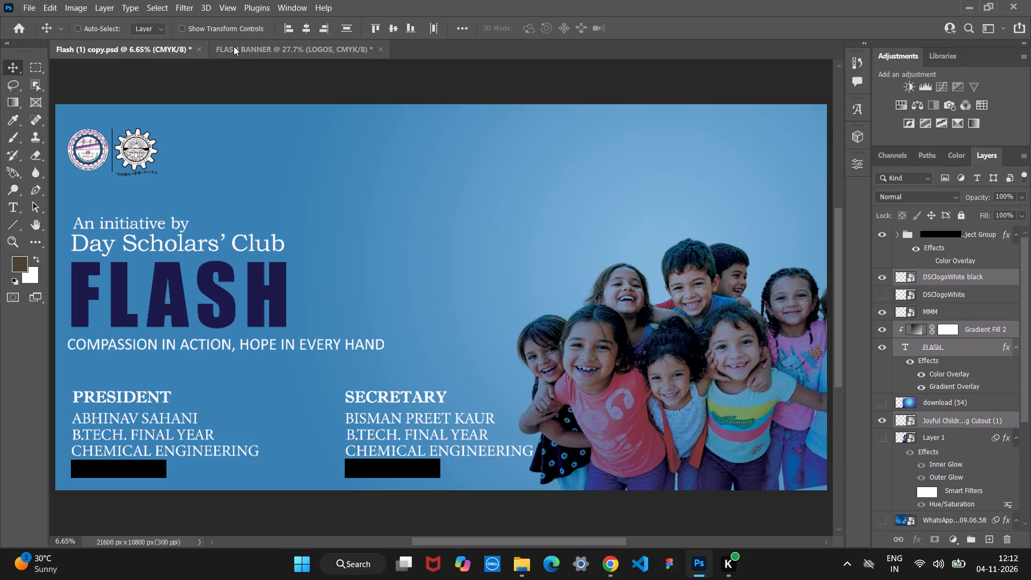
click(234, 46)
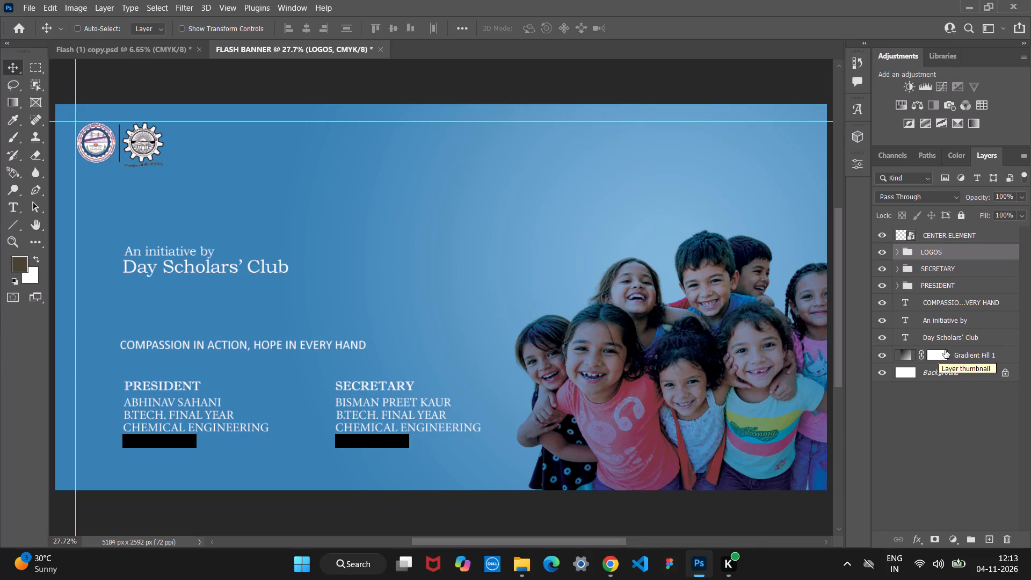
Move the SECRETARY and PRESIDENT groups and the three text layers left together until their left edge meets the vertical guide.
scroll(950, 289, up, 2)
scroll(950, 289, down, 1)
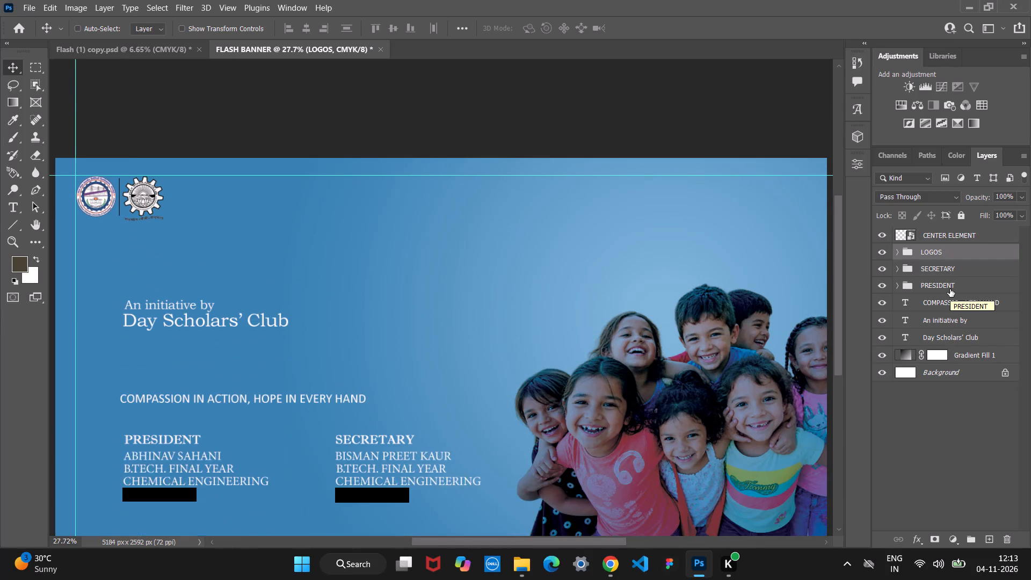
scroll(950, 289, down, 1)
click(949, 269)
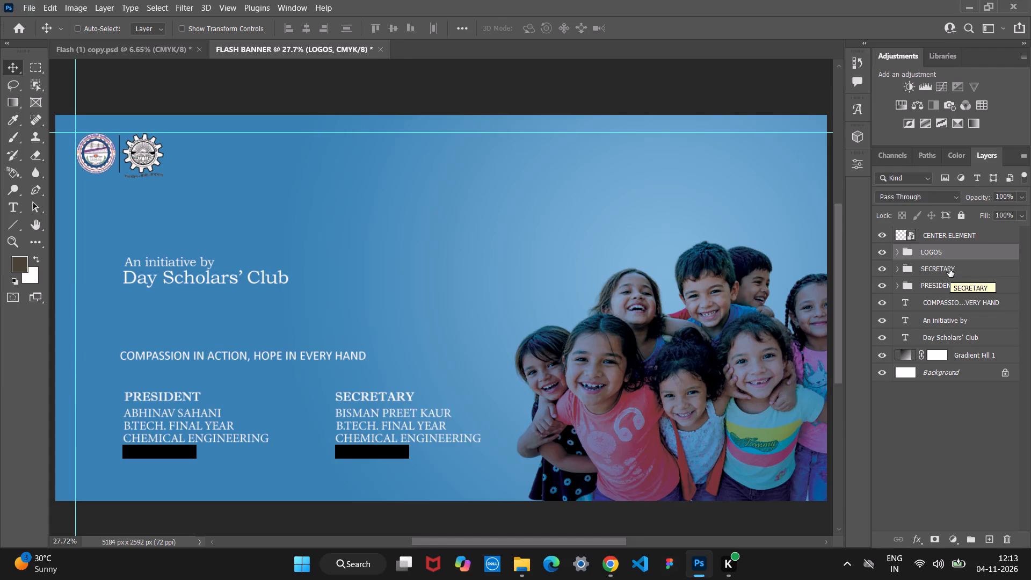
shift+click(954, 286)
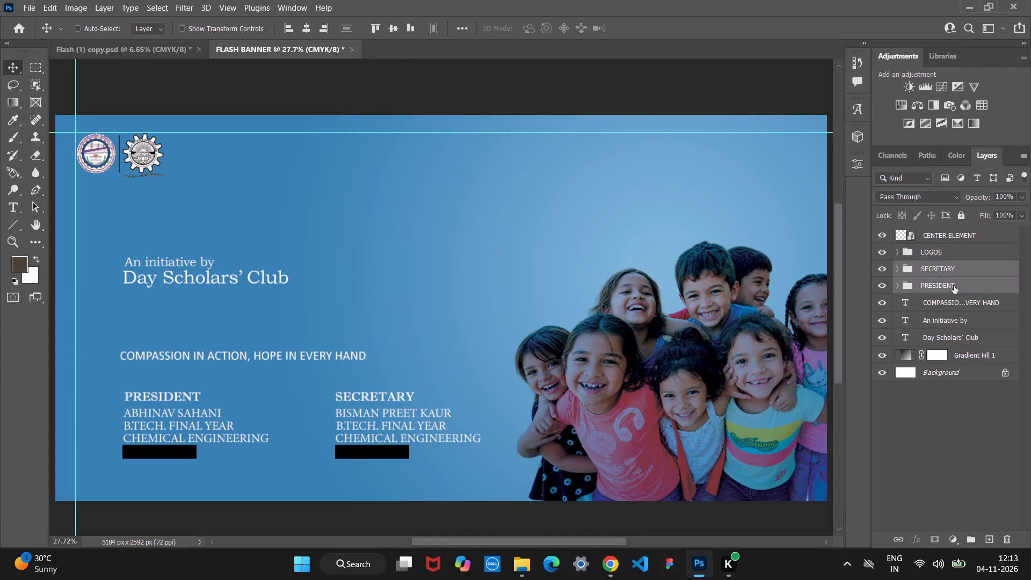
key(ctrl+t)
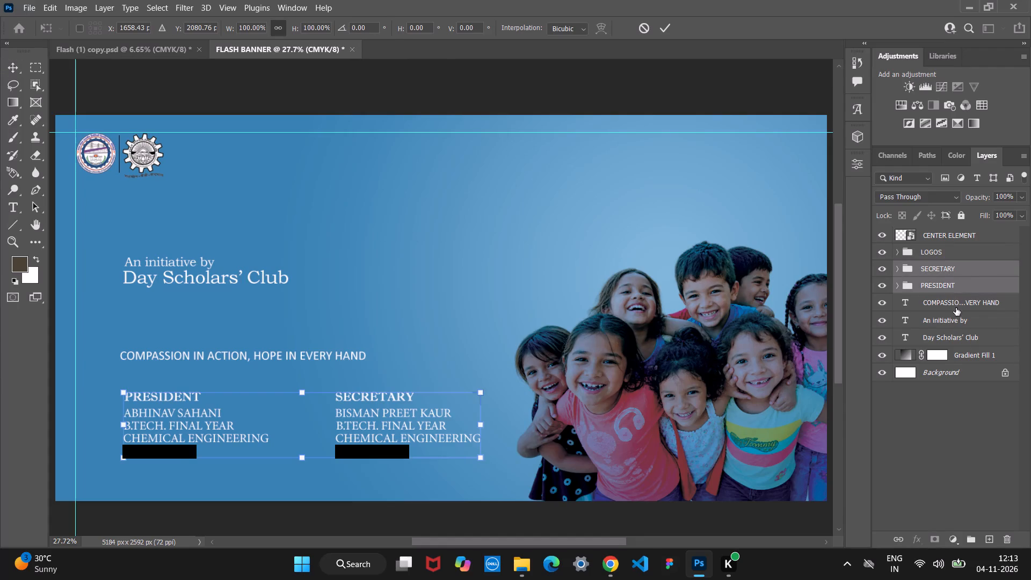
shift+click(957, 338)
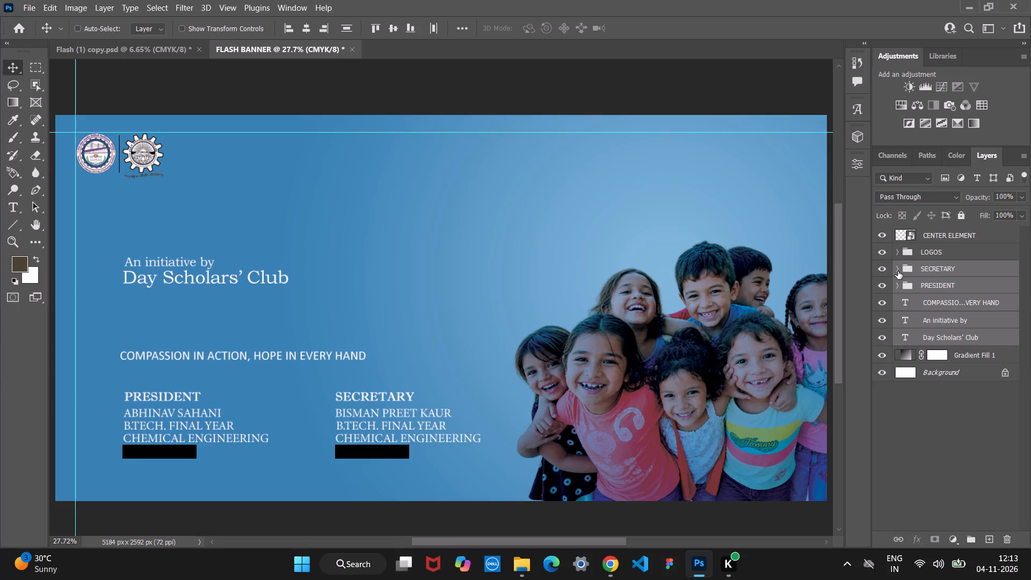
key(ctrl+t)
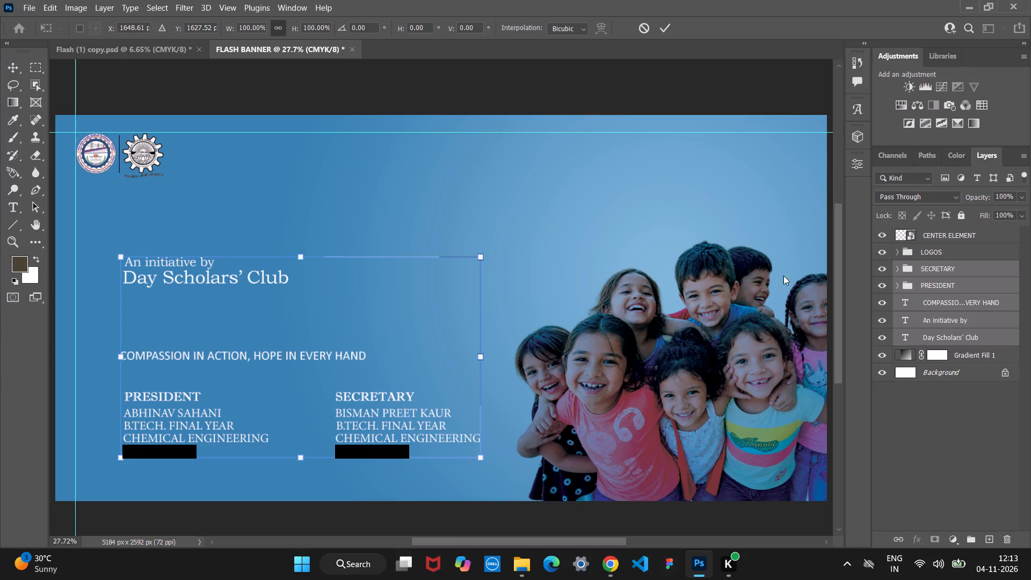
drag(395, 336, 353, 336)
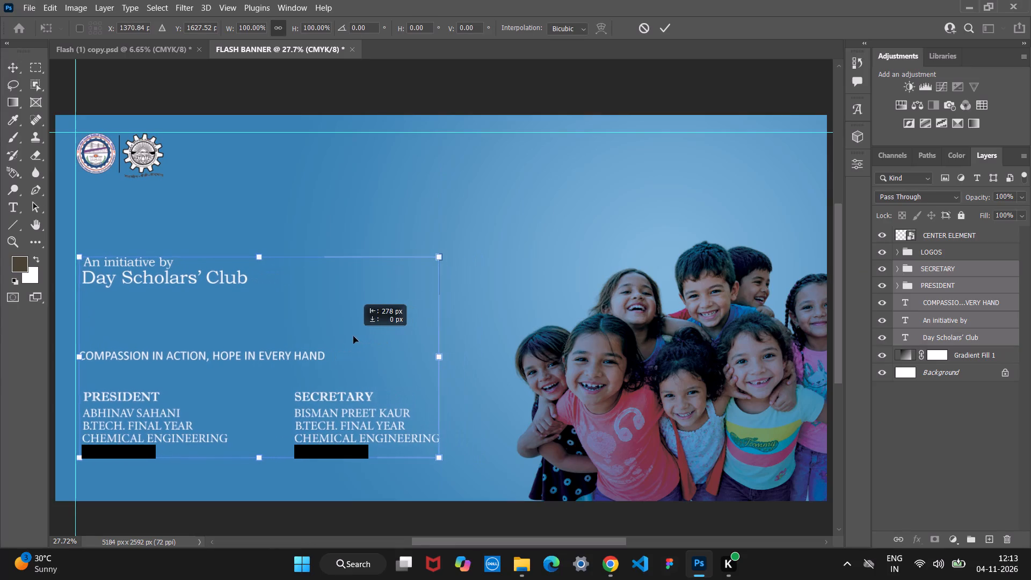
drag(353, 336, 350, 336)
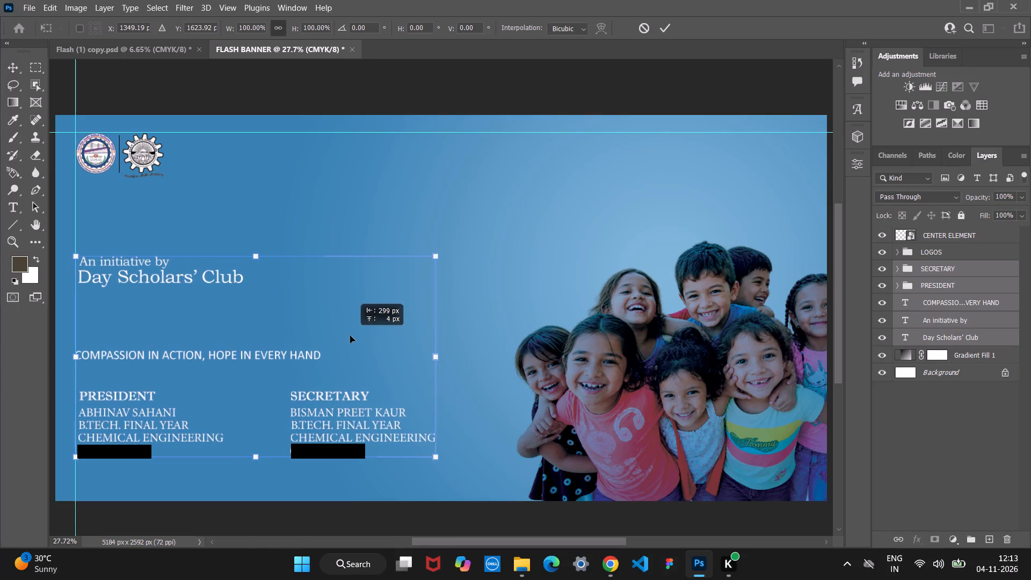
drag(350, 336, 352, 336)
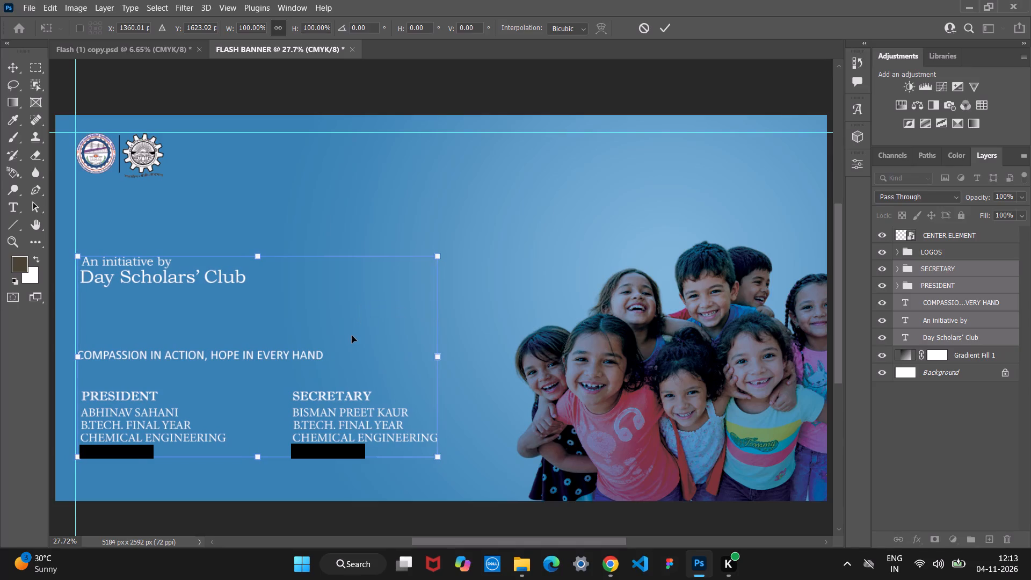
key(Return)
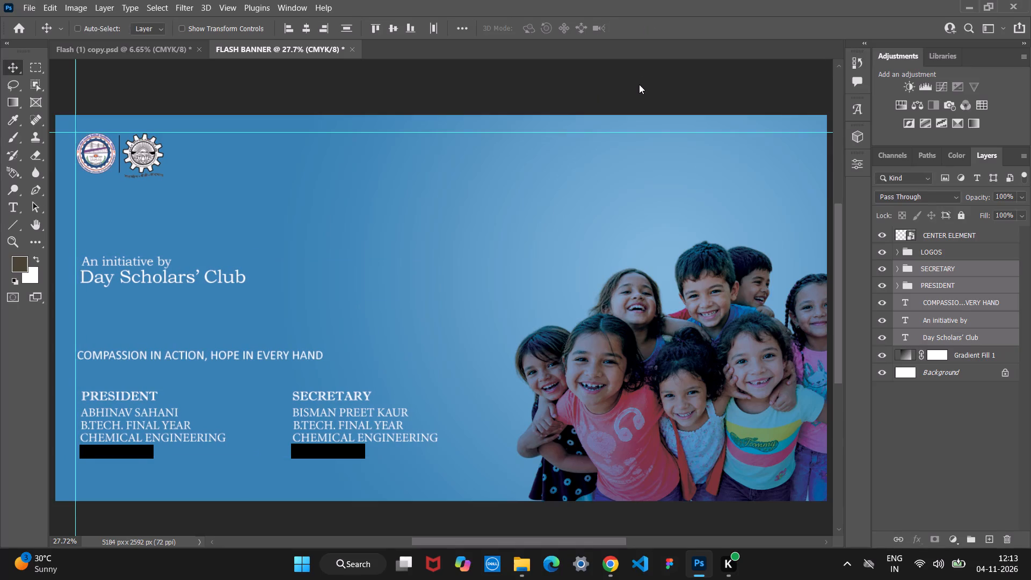
key(Left)
key(Left)
key(Left)
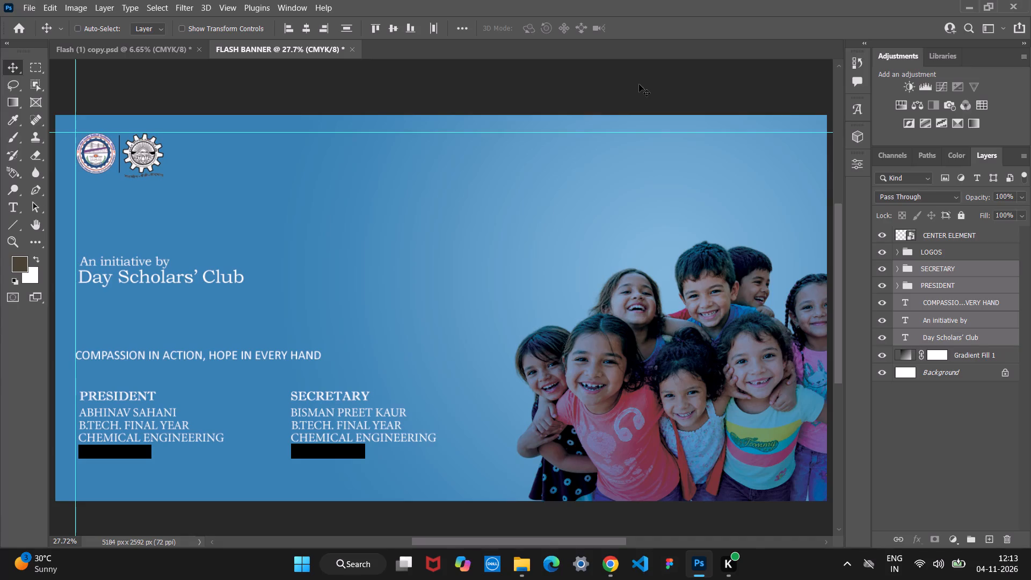
Raise the selected text layers and contact groups together so "An initiative by" sits a short gap below the logo row.
key(Up)
key(Up)
key(Up)
key(Up)
key(Up)
key(Up)
key(Up)
key(Up)
key(Up)
key(Up)
key(Up)
key(Up)
key(Up)
key(Up)
key(Up)
key(Up)
key(Up)
key(Up)
key(Up)
key(Up)
key(Up)
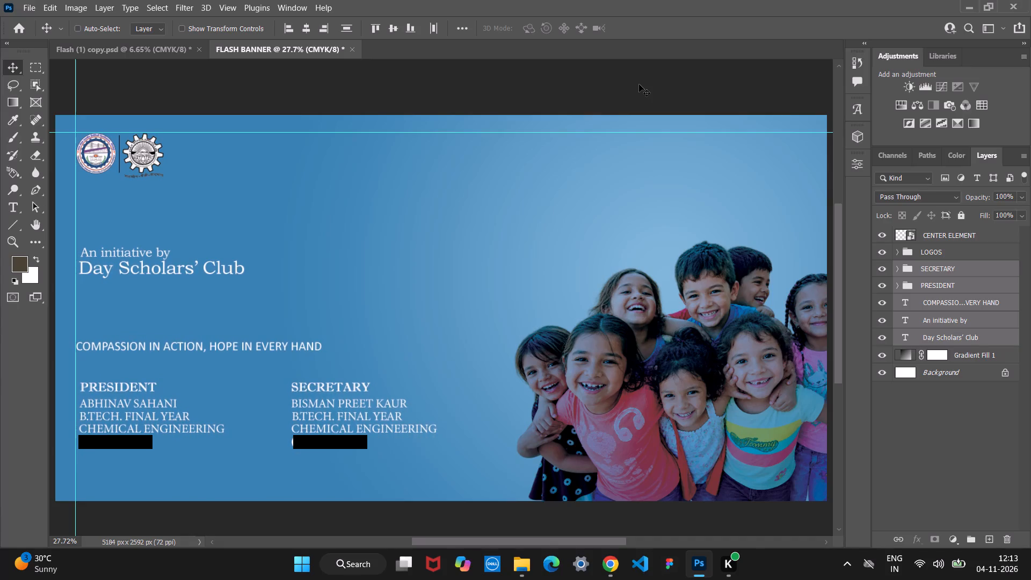
key(shift+Up)
key(shift+Up)
key(shift+Up)
key(shift+Up)
key(shift+Up)
key(shift+Up)
key(shift+Up)
key(shift+Up)
key(shift+Up)
key(shift+Up)
key(shift+Up)
key(shift+Up)
key(shift+Up)
key(shift+Up)
key(shift+Up)
key(shift+Up)
key(shift+Up)
key(shift+Up)
key(shift+Up)
key(shift+Up)
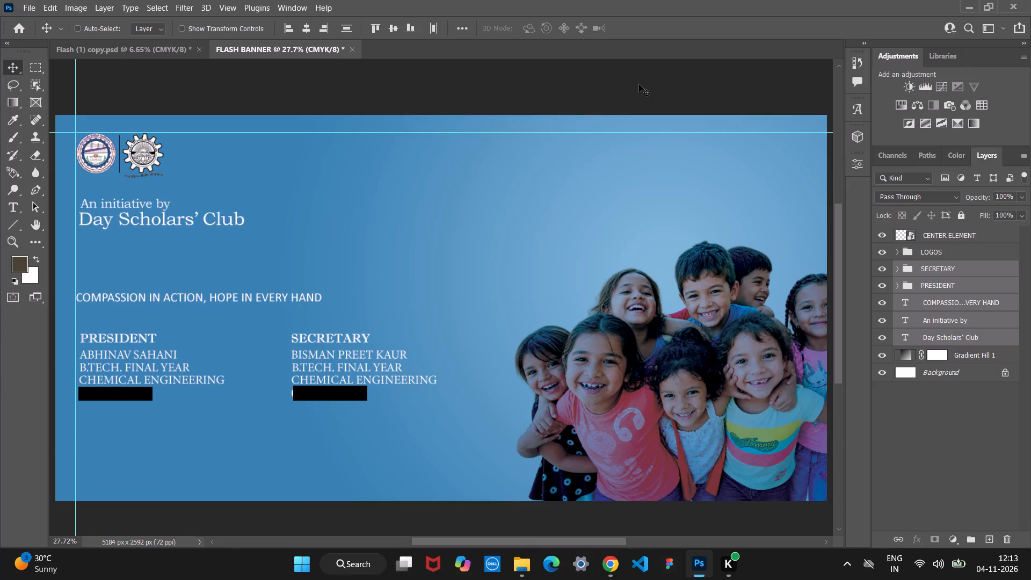
key(shift+Up)
key(shift+Down)
key(shift+Down)
key(shift+Down)
key(shift+Down)
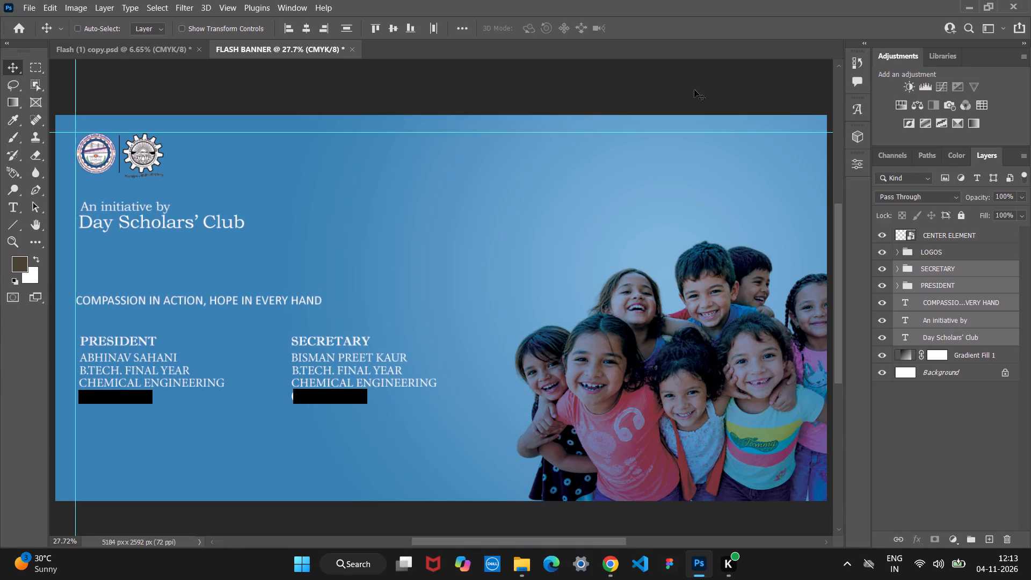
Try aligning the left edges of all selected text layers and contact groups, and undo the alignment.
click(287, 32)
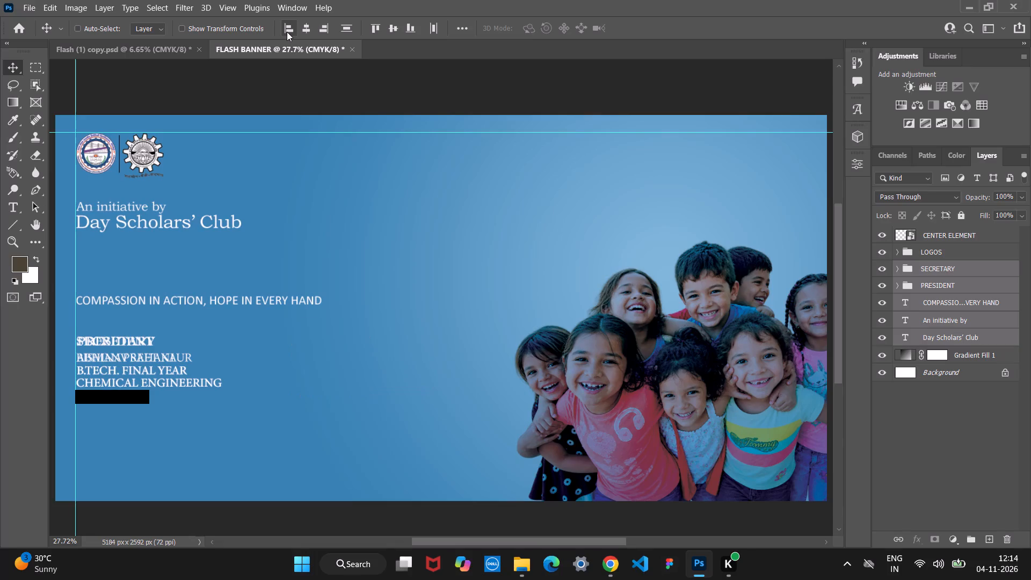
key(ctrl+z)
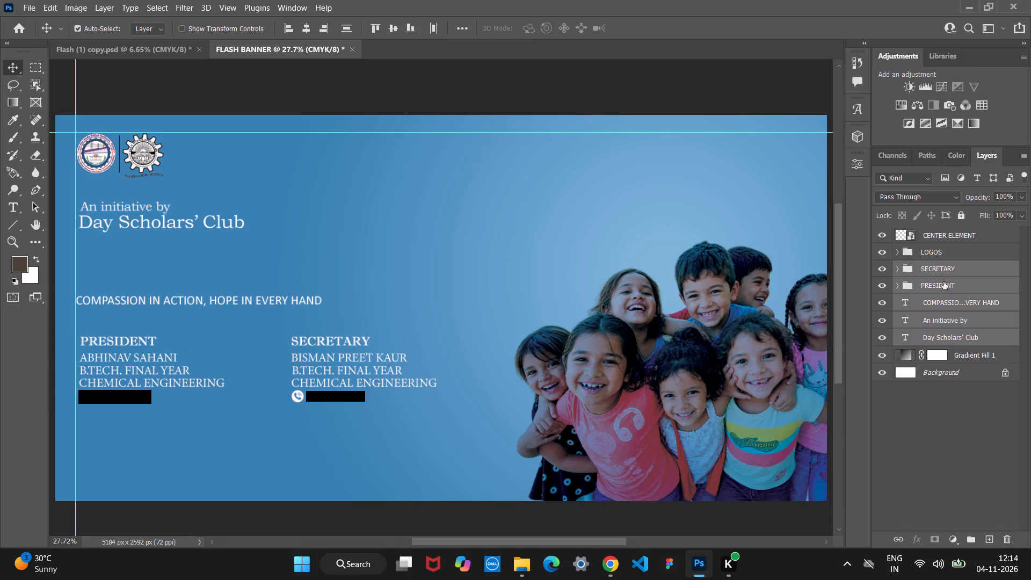
Remove the SECRETARY group from the current layer selection.
ctrl+click(957, 272)
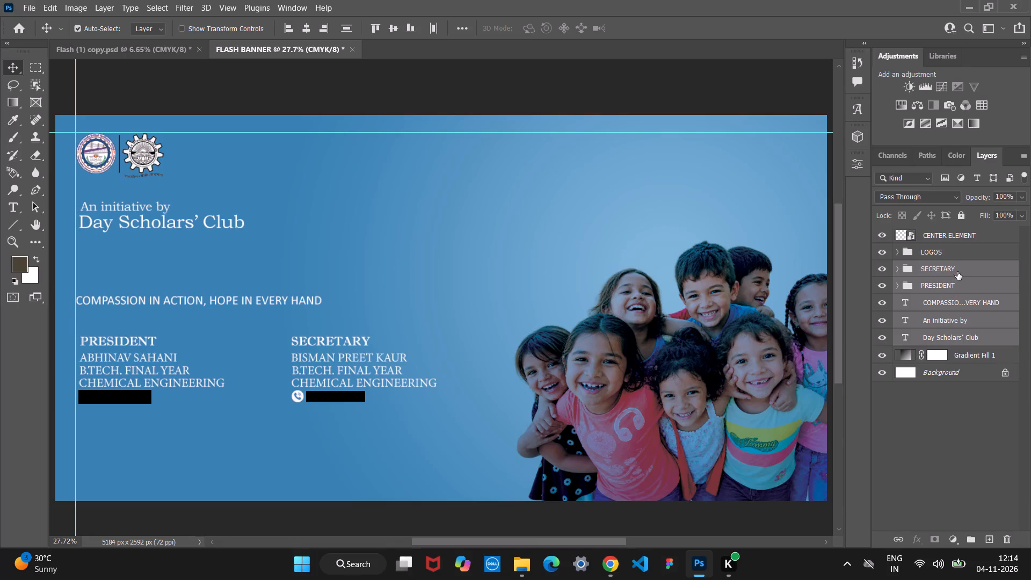
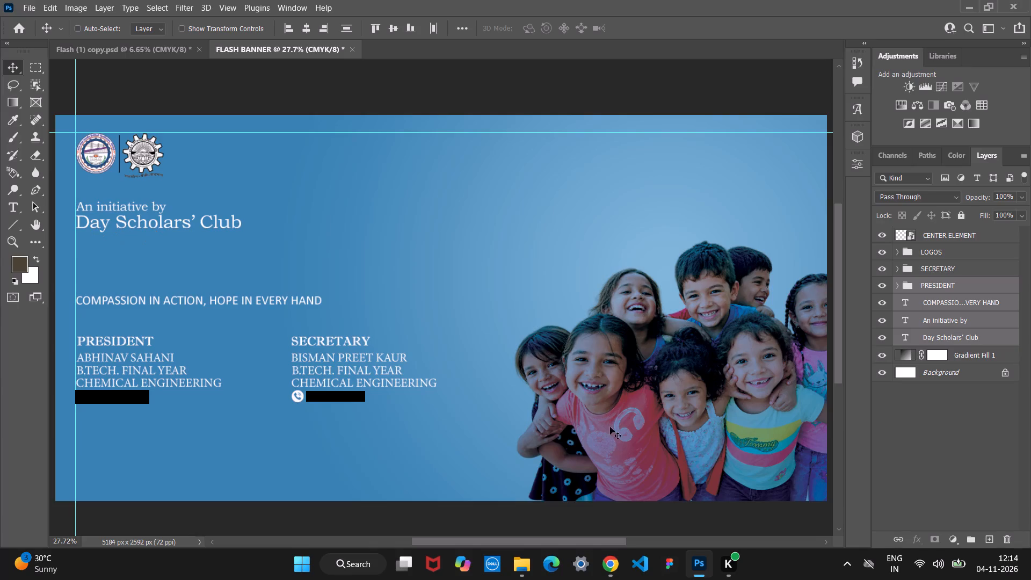
Reorder the "An initiative by", "Day Scholars' Club" and "COMPASSION IN ACTION" text layers, in that order, between the LOGOS and SECRETARY groups.
click(979, 320)
drag(979, 320, 950, 263)
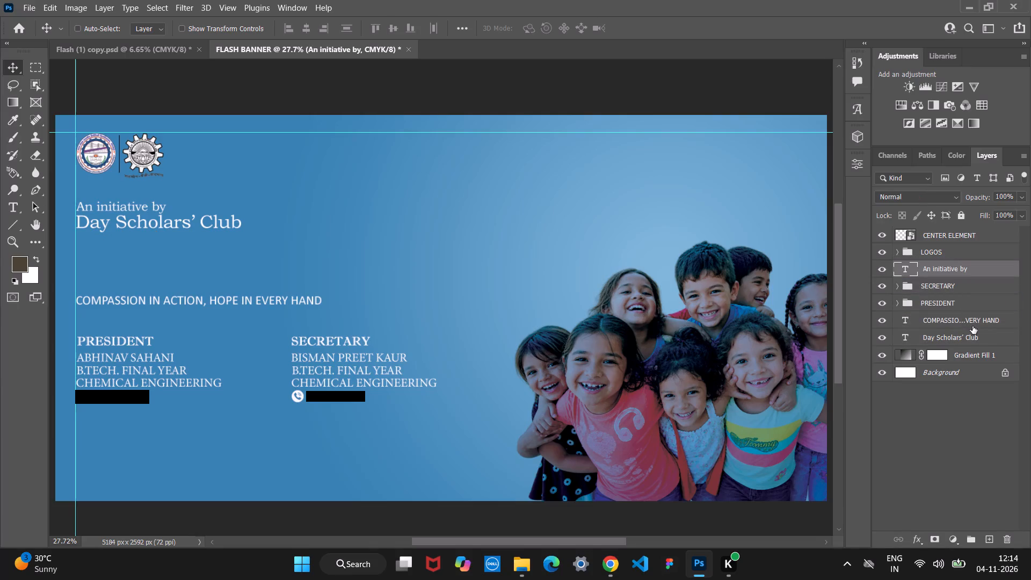
drag(977, 334, 940, 278)
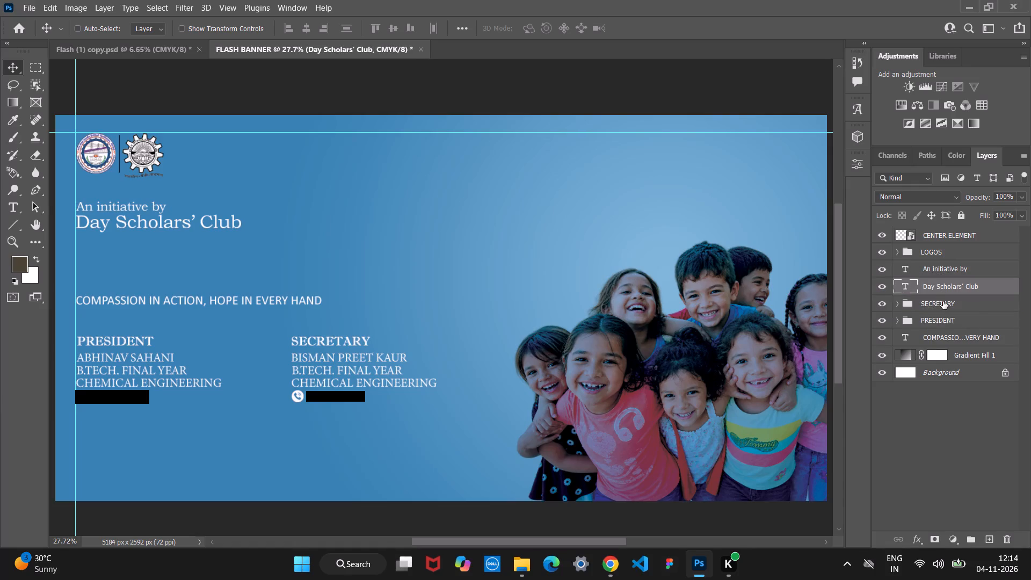
click(975, 305)
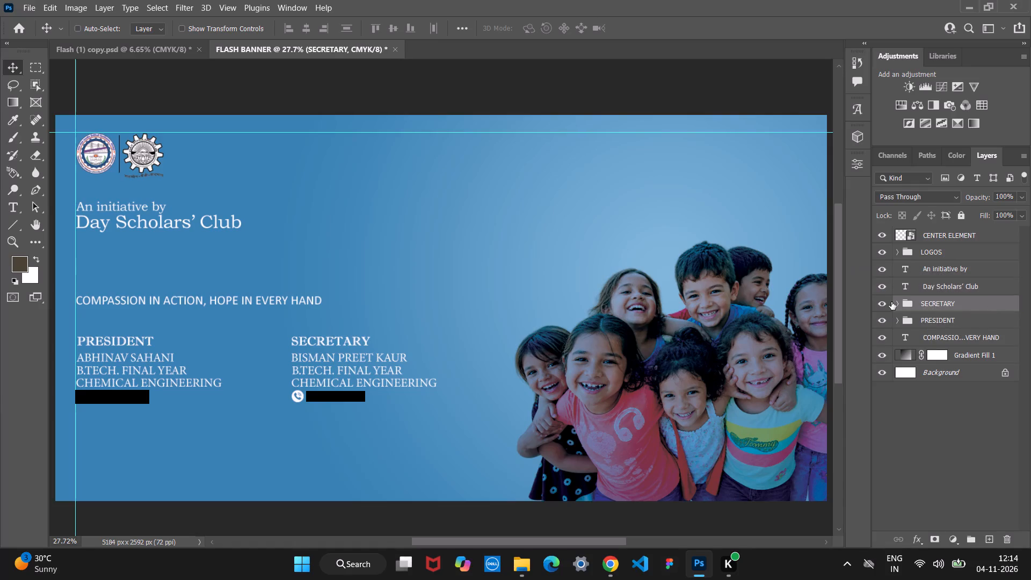
drag(949, 338, 958, 293)
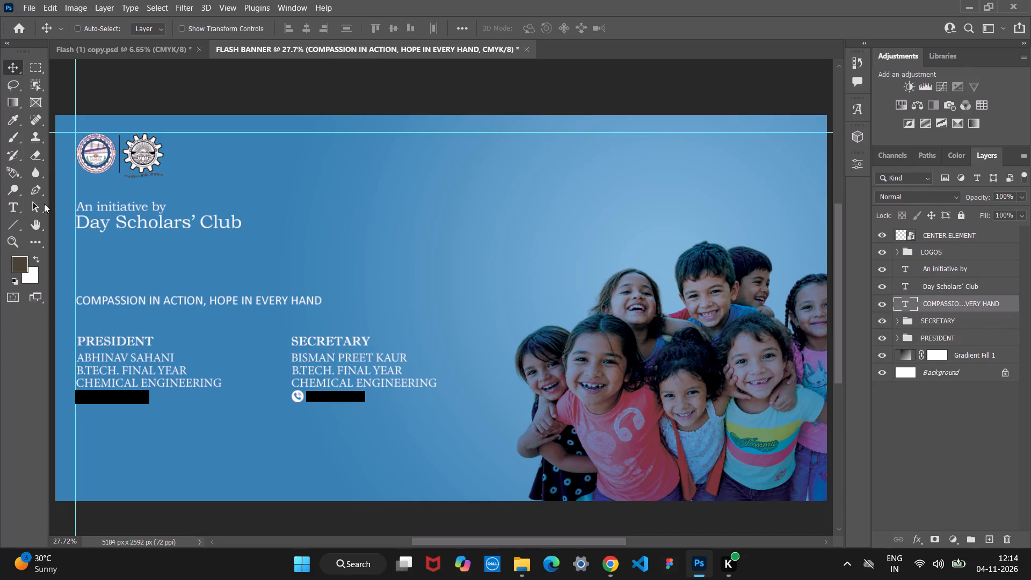
Add a new horizontal text layer reading "FLASH" in the space below "Day Scholars' Club".
click(14, 211)
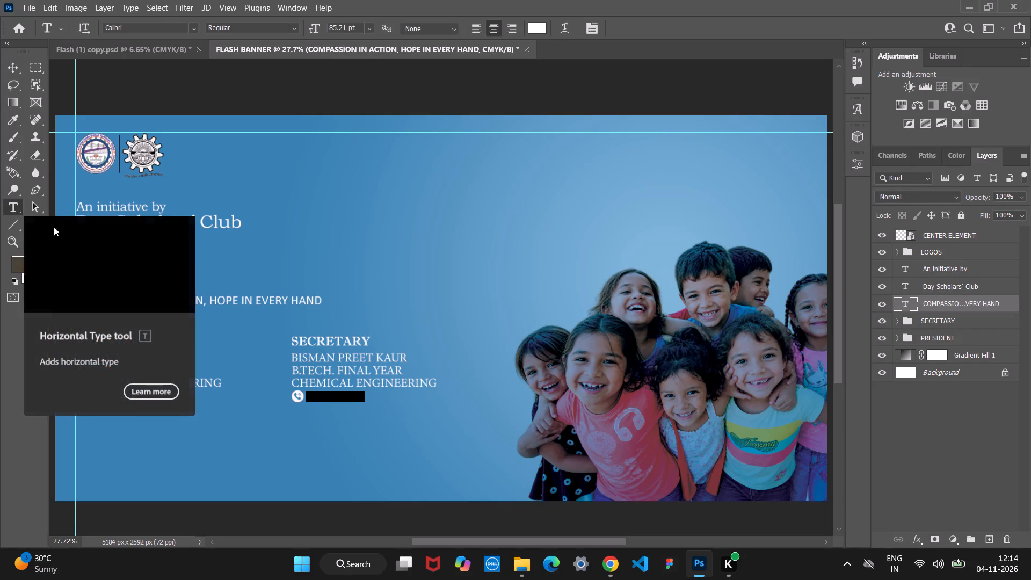
click(107, 264)
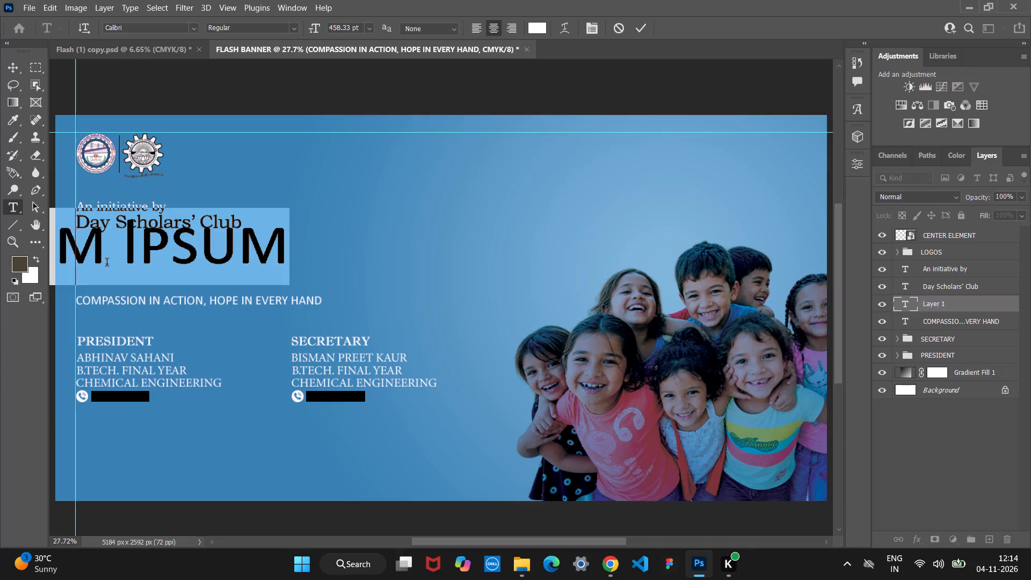
key(BackSpace)
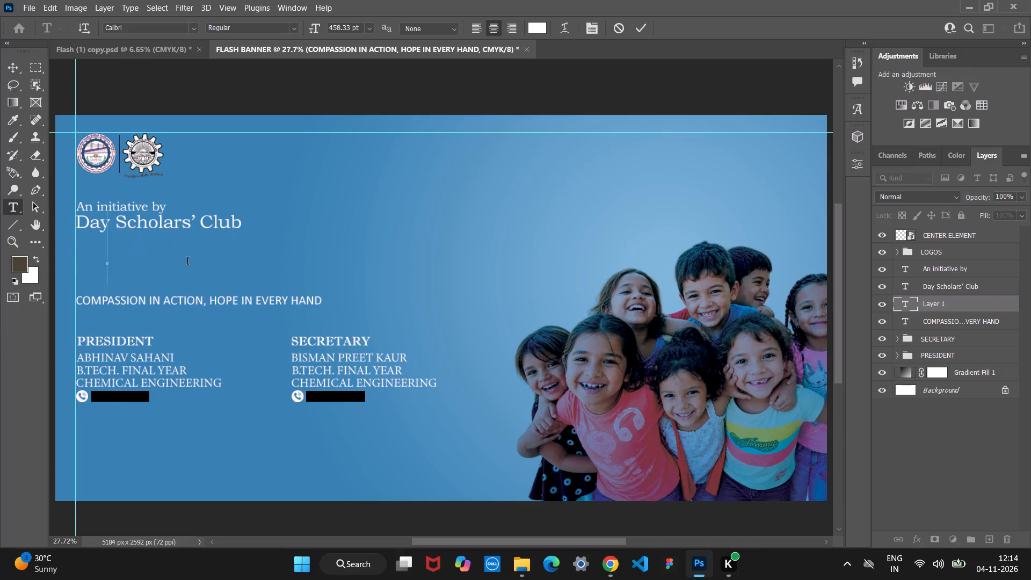
text(FLASH)
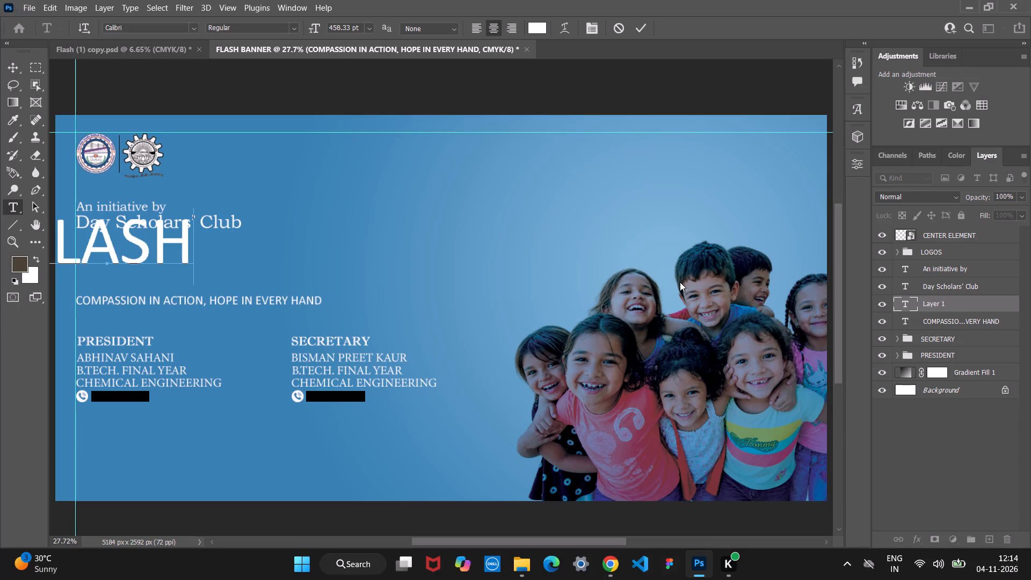
key(Escape)
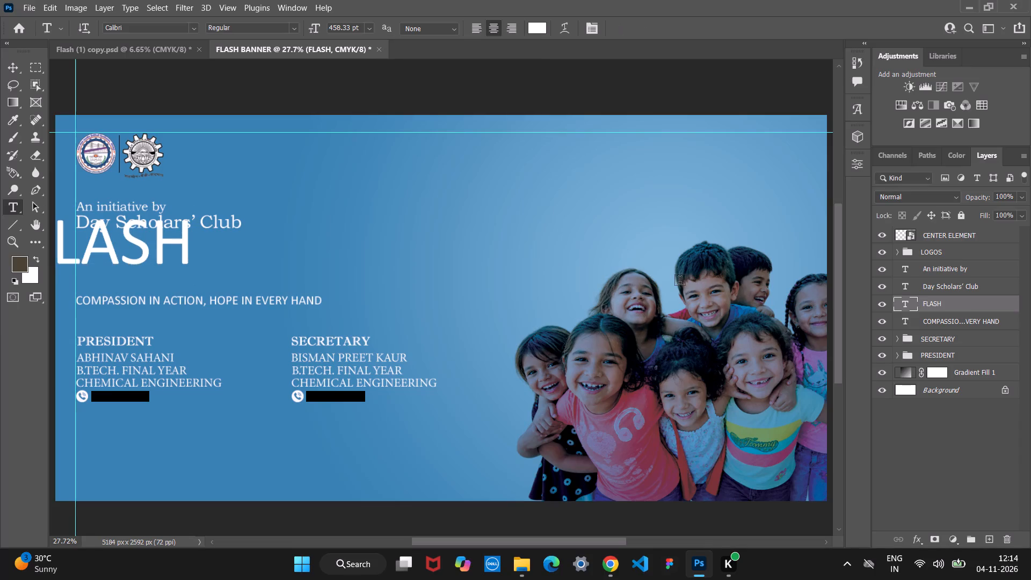
Move the FLASH text between "Day Scholars' Club" and the tagline, with its left edge on the vertical guide.
click(19, 65)
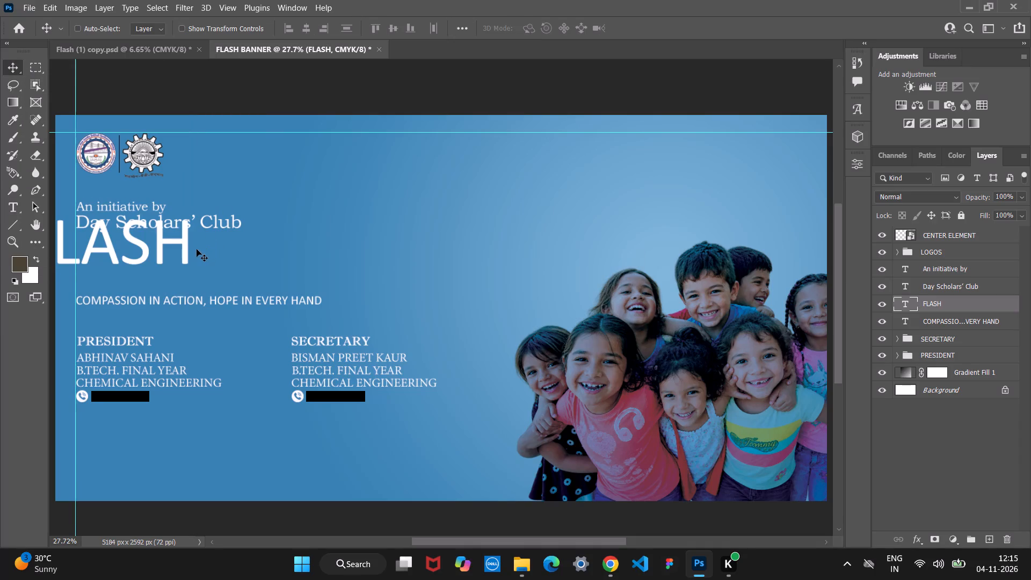
key(ctrl+t)
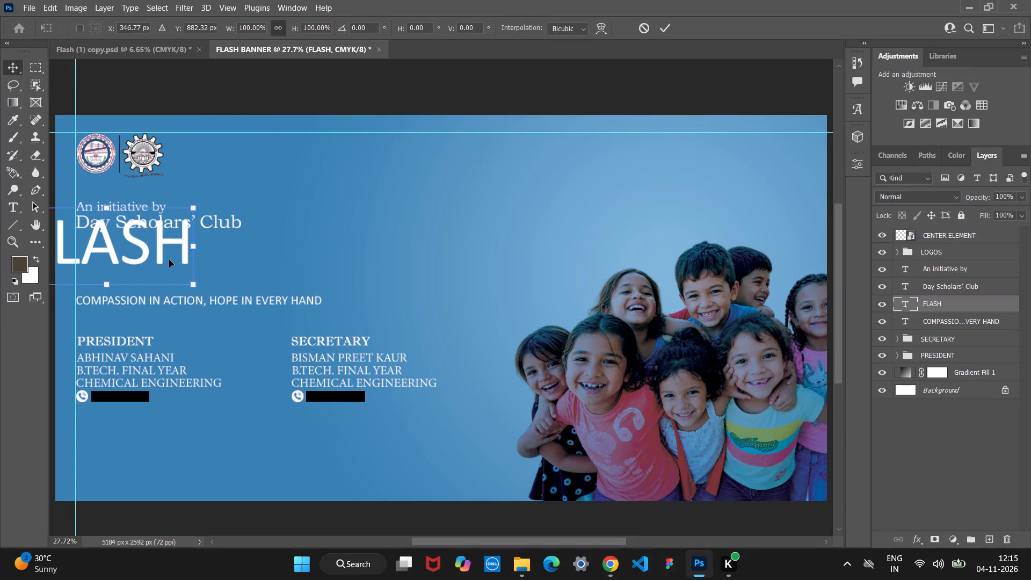
drag(169, 260, 230, 278)
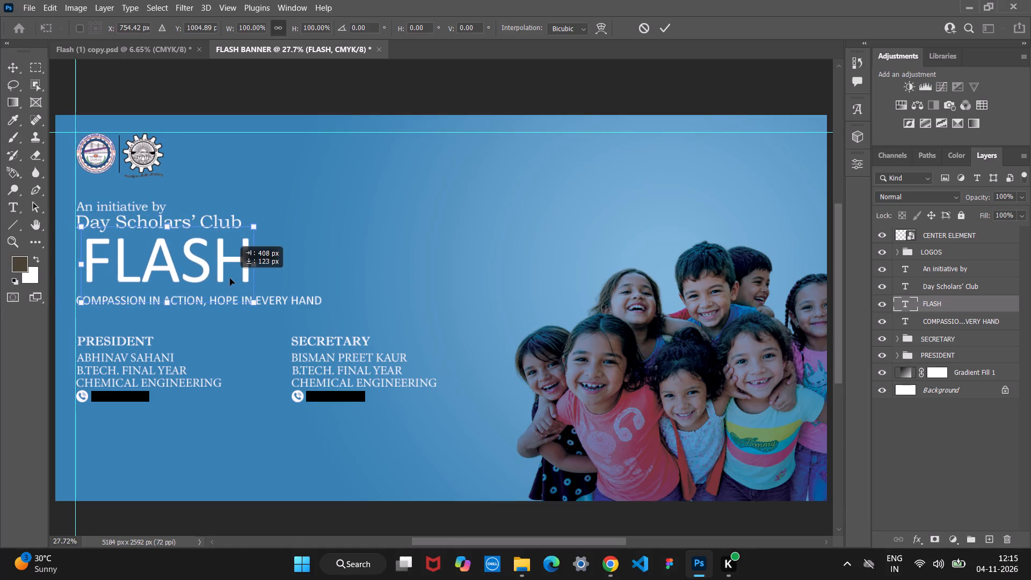
drag(230, 278, 222, 278)
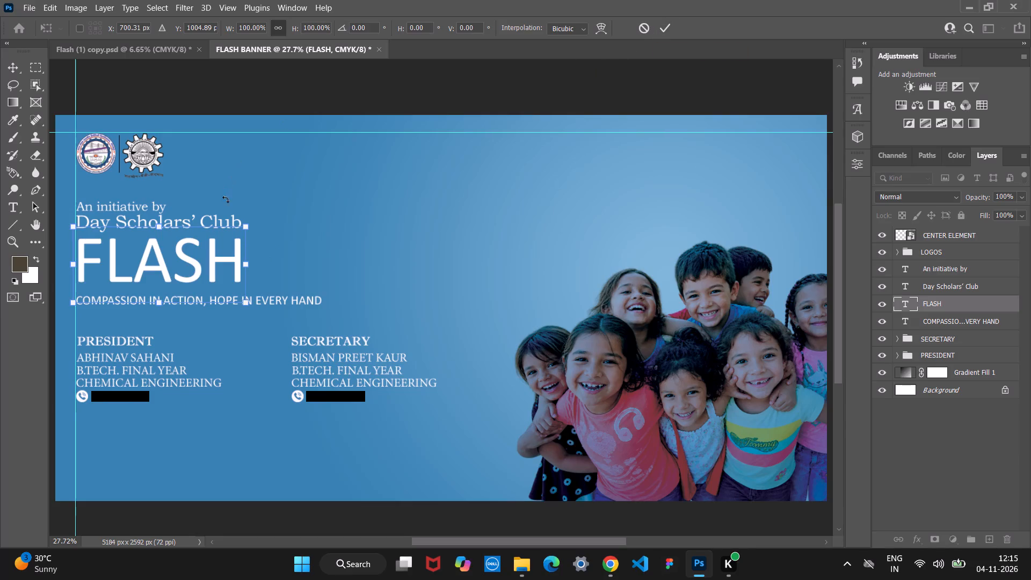
double_click(235, 244)
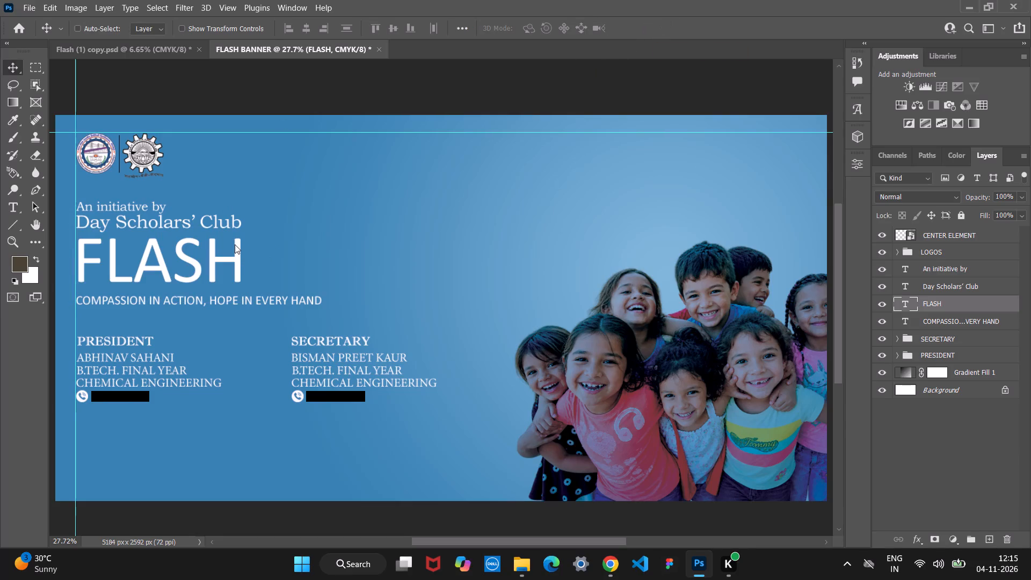
Change the font of the FLASH text to Imprint Regular.
double_click(236, 257)
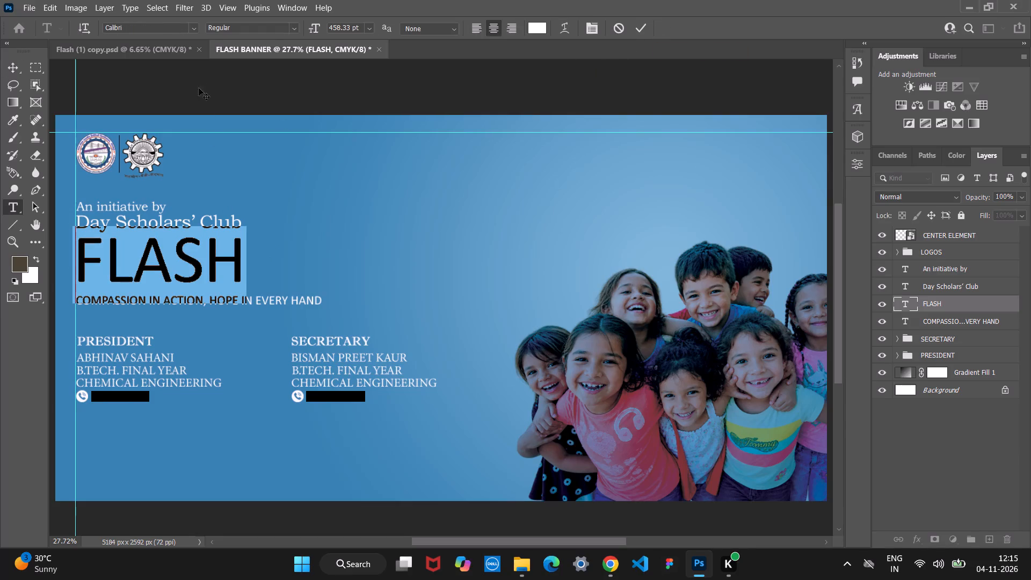
click(193, 32)
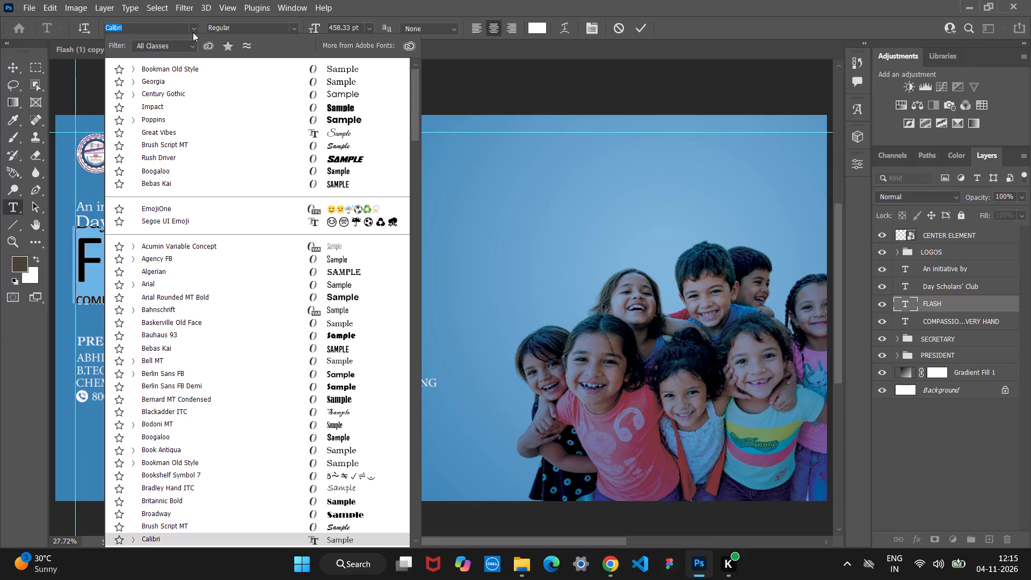
key(BackSpace)
text(IMP)
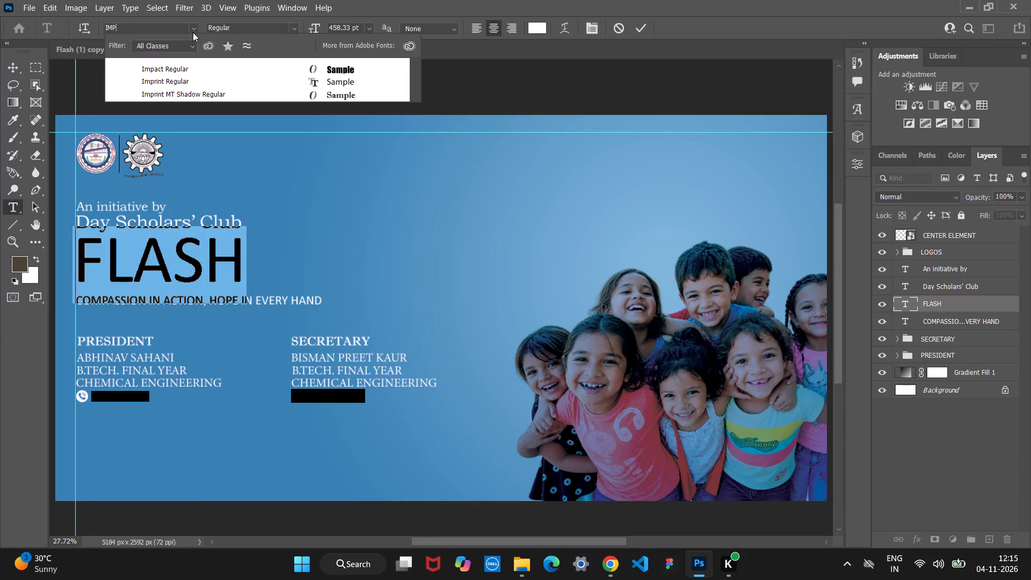
click(193, 81)
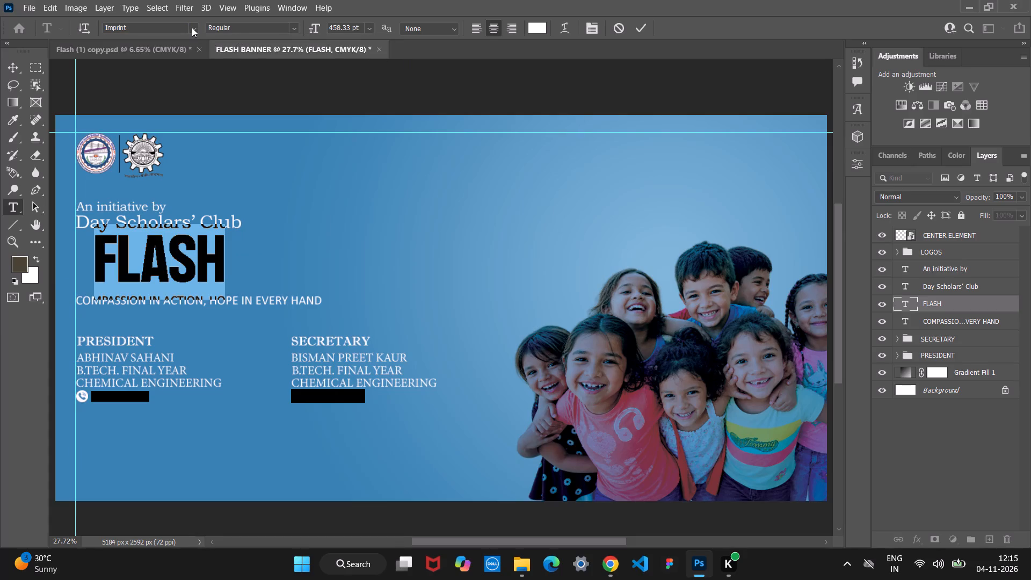
click(642, 33)
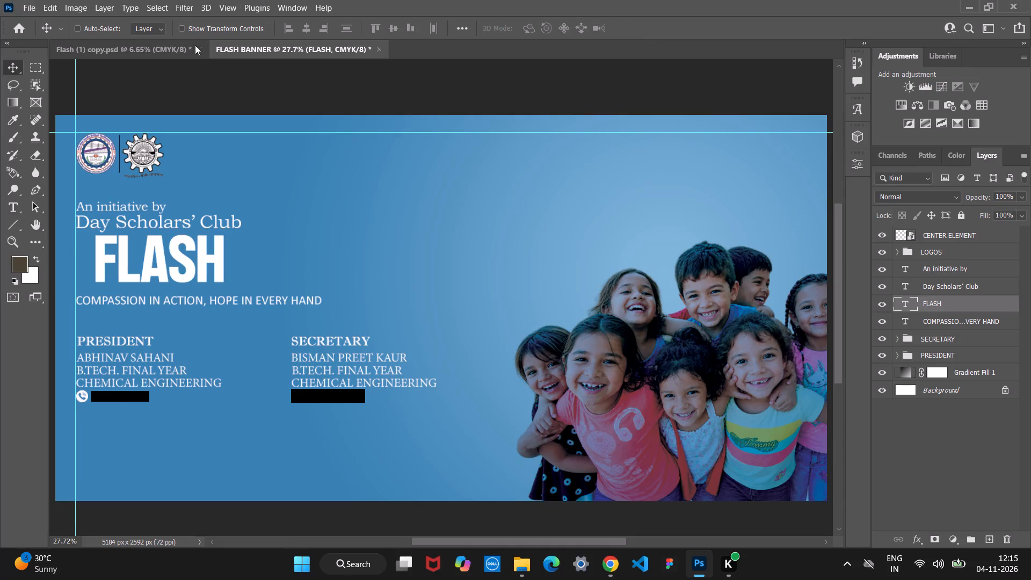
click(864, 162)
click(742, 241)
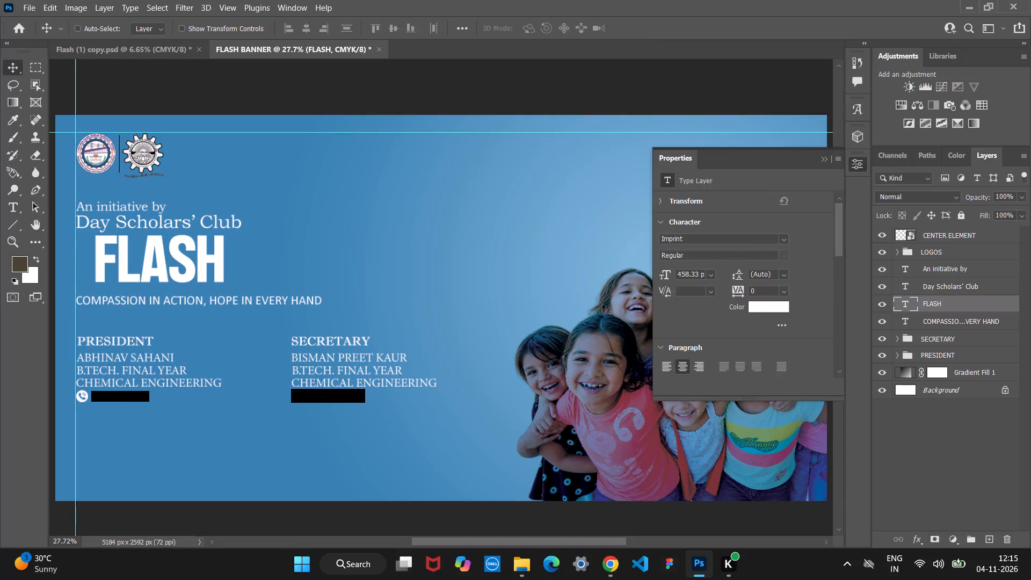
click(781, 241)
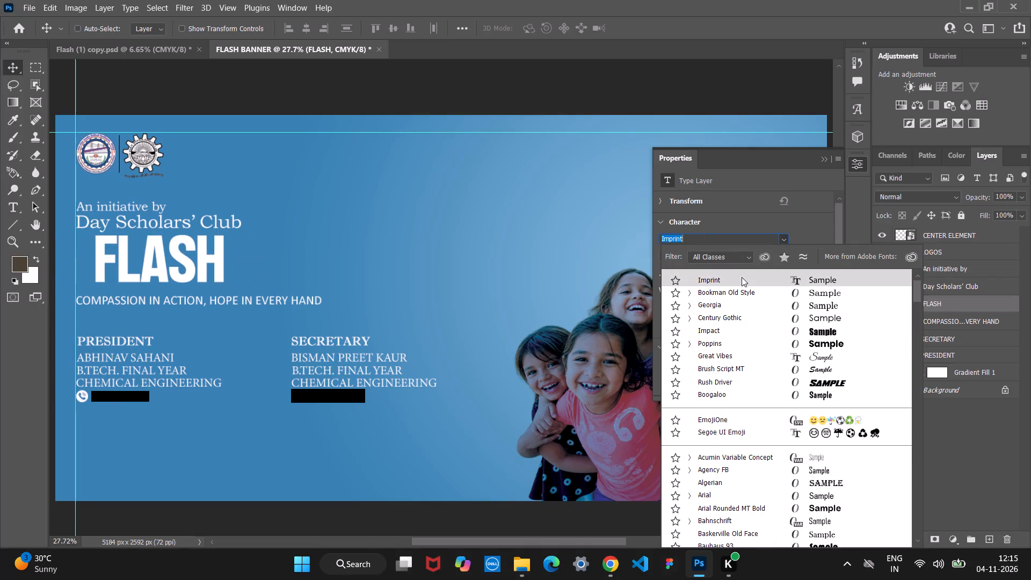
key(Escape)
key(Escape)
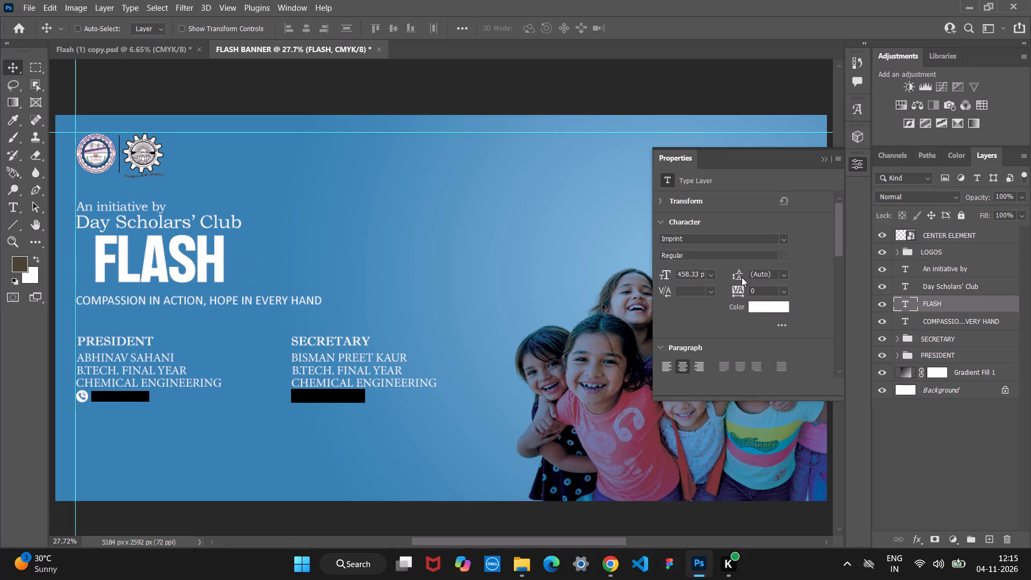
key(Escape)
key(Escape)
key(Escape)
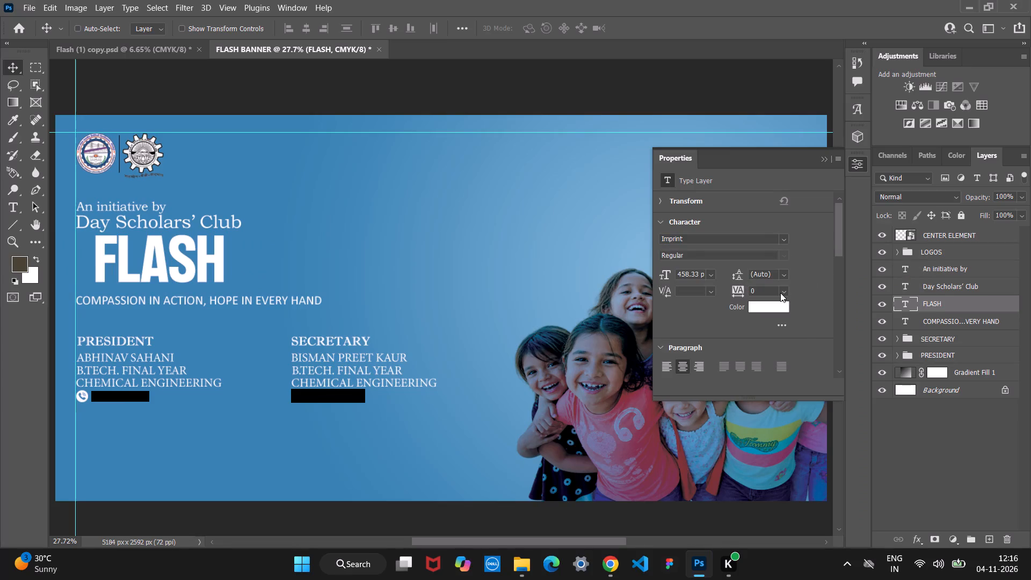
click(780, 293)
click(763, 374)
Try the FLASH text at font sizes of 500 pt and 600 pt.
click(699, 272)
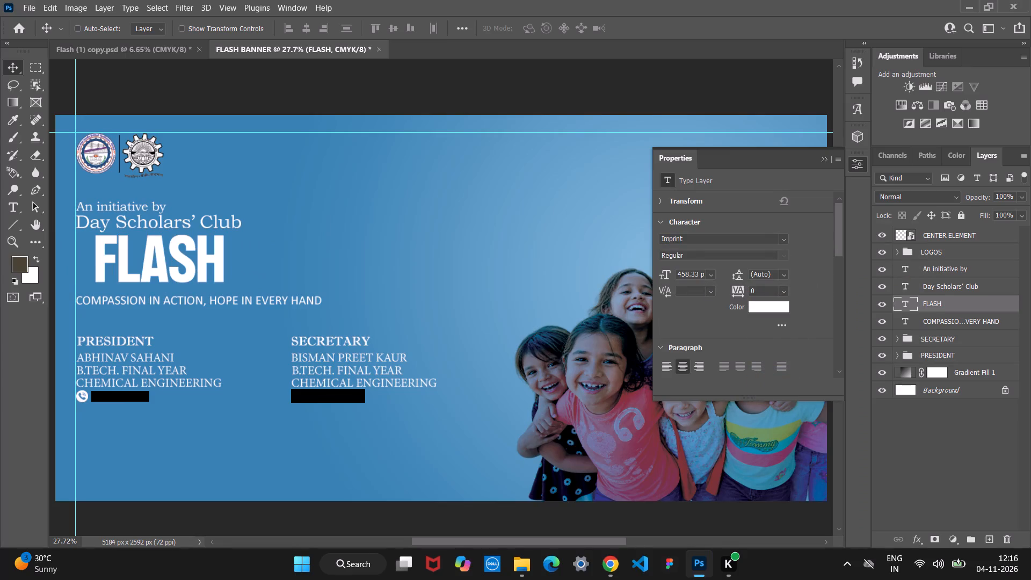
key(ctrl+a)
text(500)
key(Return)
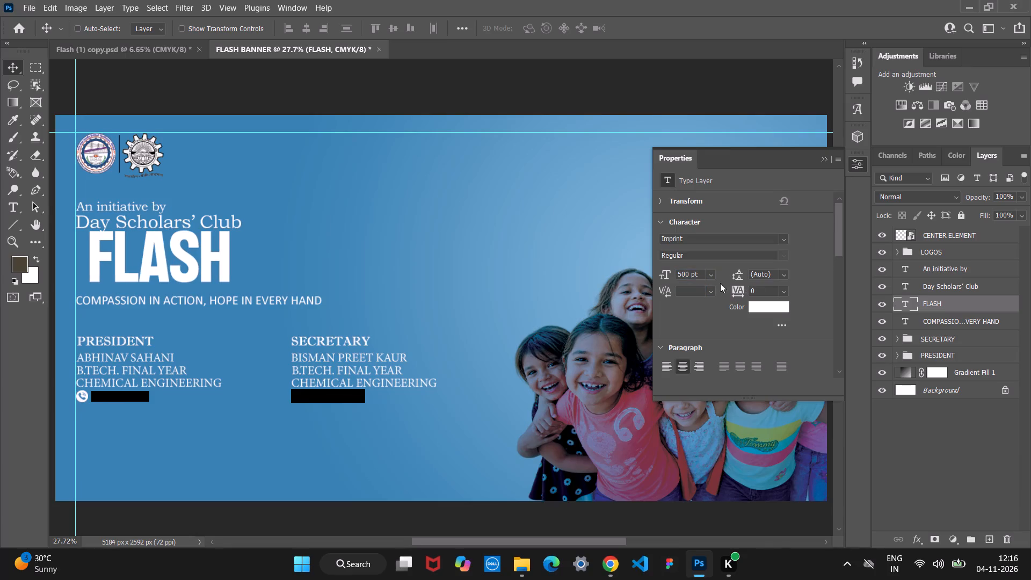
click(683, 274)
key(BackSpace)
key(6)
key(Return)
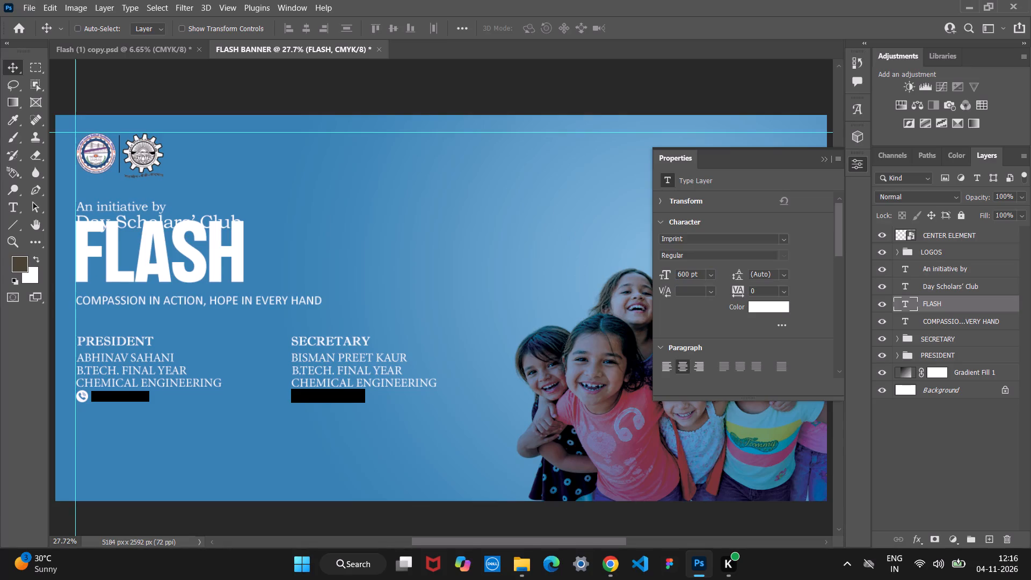
Set the font size of the FLASH text to 550 pt.
double_click(683, 276)
key(BackSpace)
text(550)
key(Return)
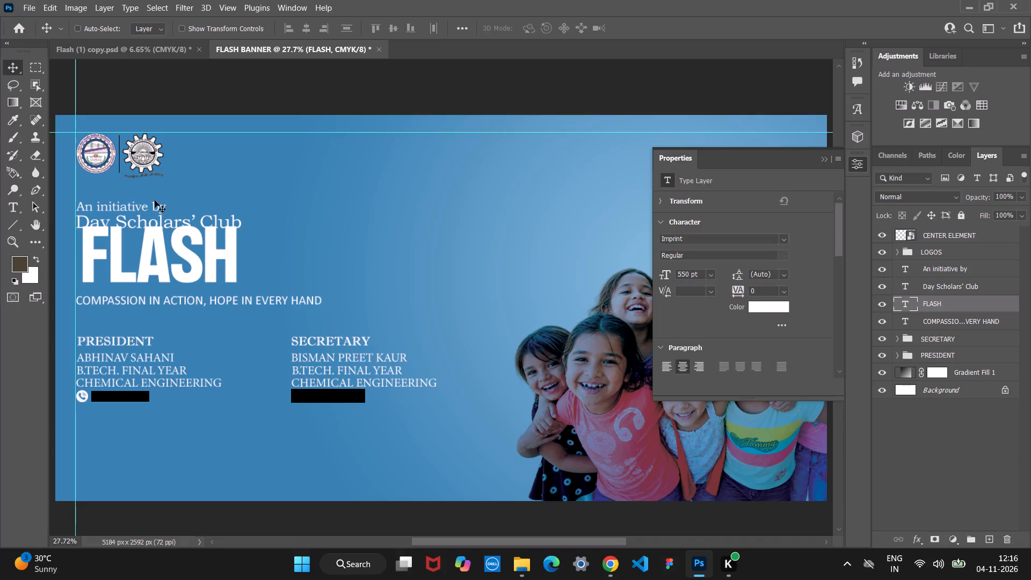
Move the FLASH text about 44 px left and 58 px down, onto the vertical guide and just above the tagline.
drag(218, 266, 218, 270)
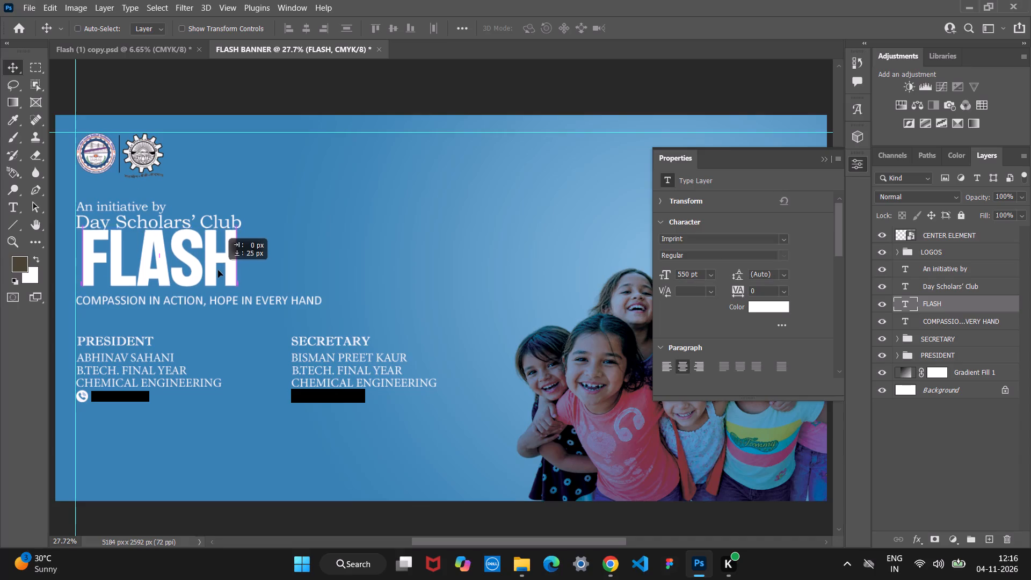
drag(218, 270, 212, 274)
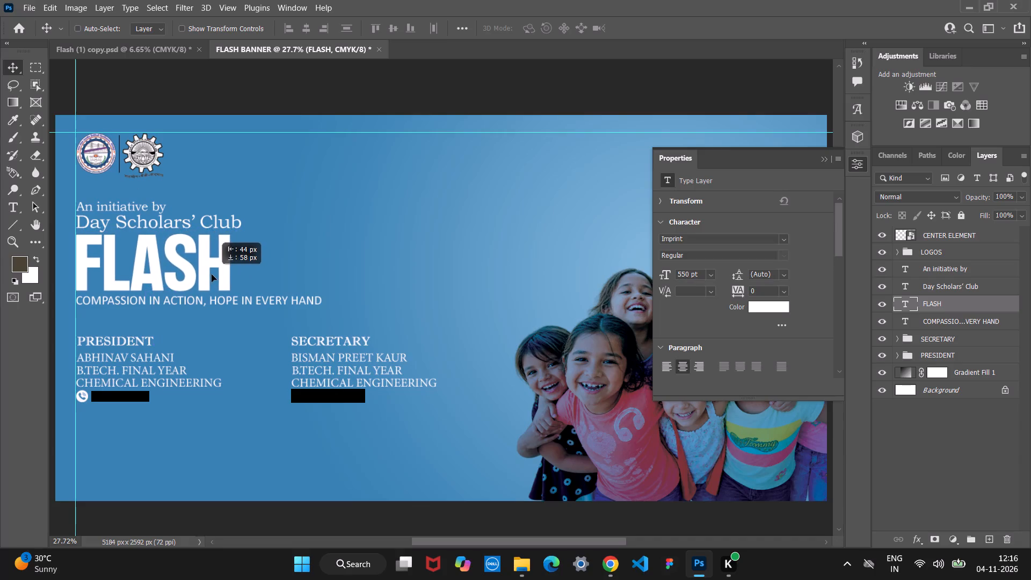
Place the FLASH text on the vertical guide, just above the tagline.
drag(212, 274, 211, 274)
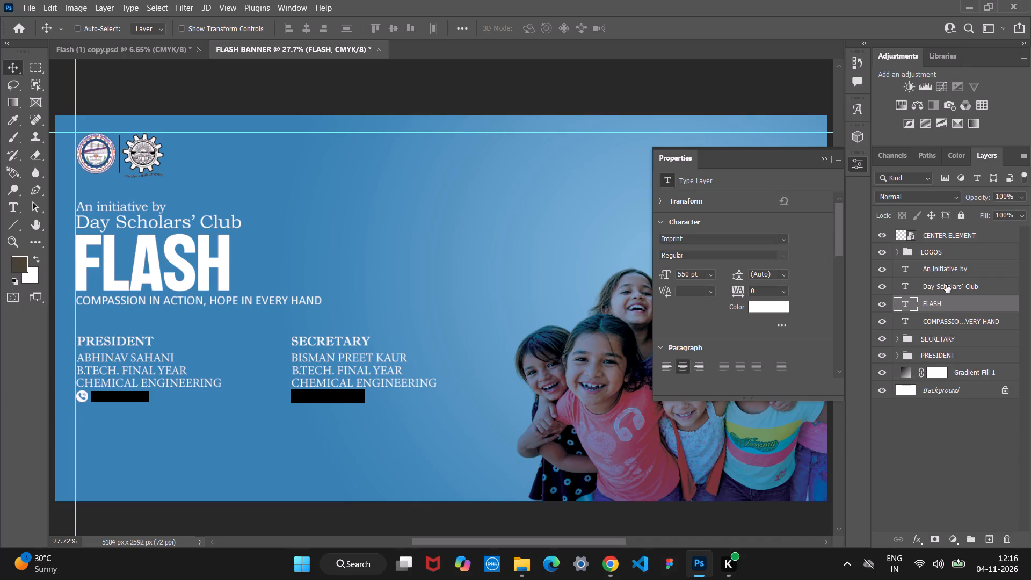
Align the left edges of the An initiative by, Day Scholars' Club, FLASH and tagline text layers.
click(937, 272)
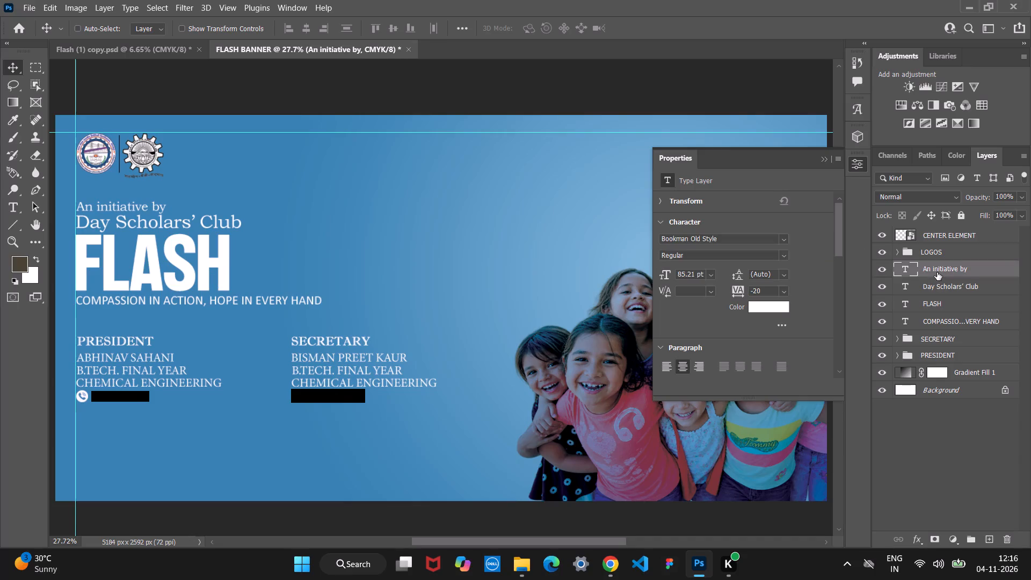
shift+click(940, 318)
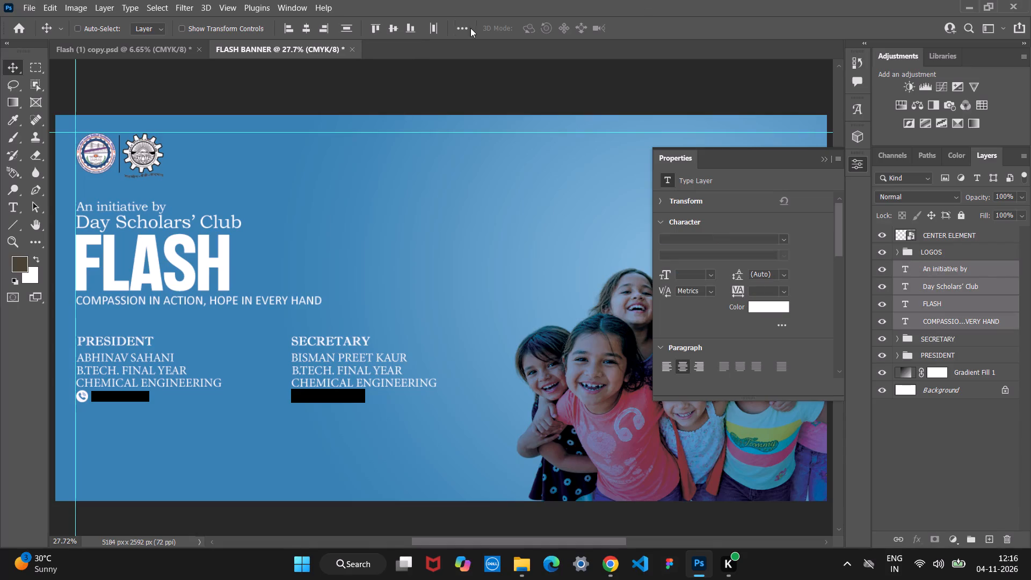
click(467, 26)
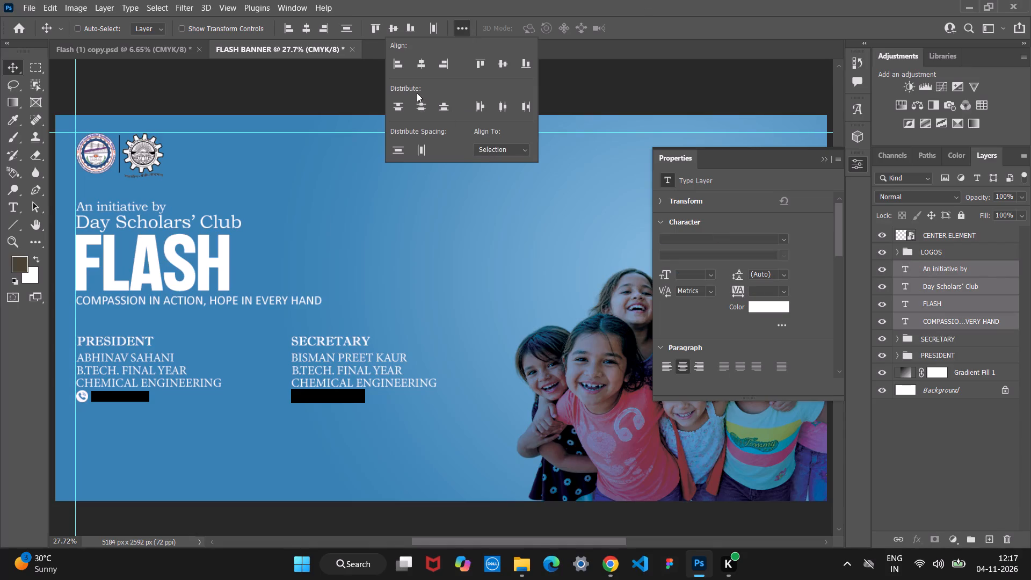
click(395, 64)
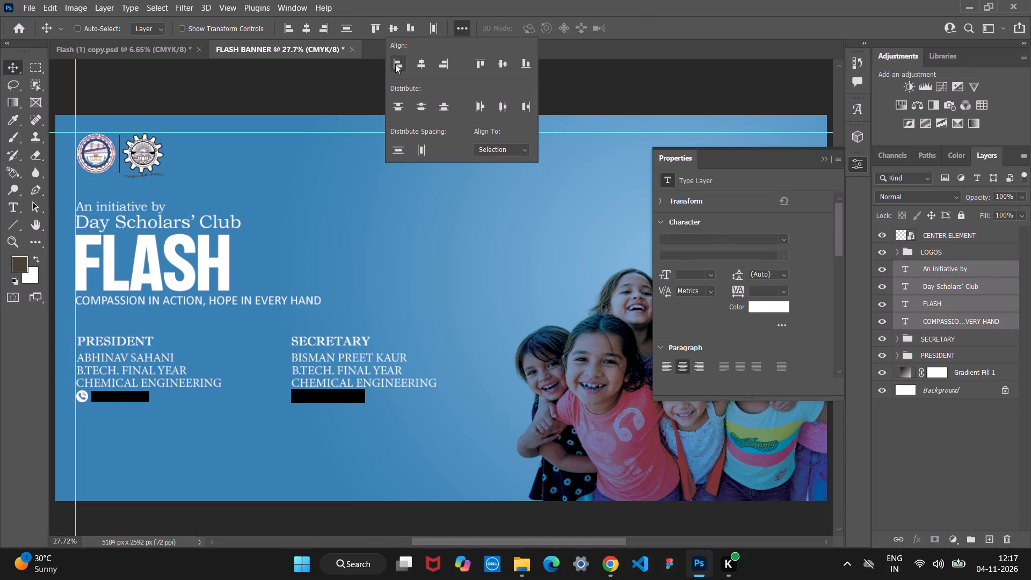
click(572, 0)
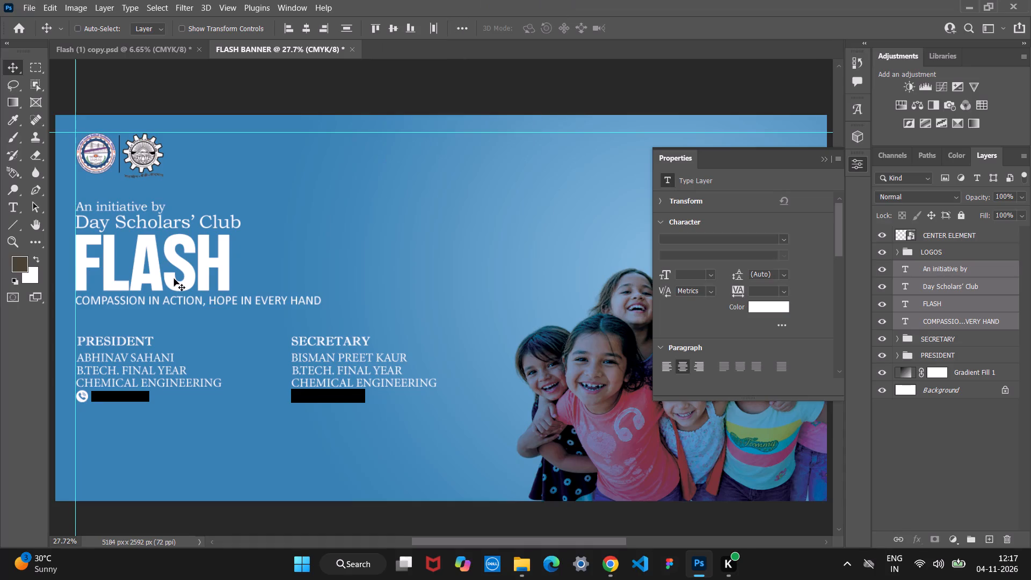
Examine up close how the FLASH title, tagline and PRESIDENT block line up with the vertical guide.
key(ctrl+space)
key(ctrl+space)
key(ctrl+space)
key(ctrl+space)
key(ctrl+space)
key(ctrl+space)
key(ctrl+space)
key(ctrl+space)
key(ctrl+space)
key(ctrl+space)
key(ctrl+space)
key(ctrl+space)
key(ctrl+space)
key(ctrl+space)
key(ctrl+space)
key(ctrl+space)
key(ctrl+space)
key(ctrl+space)
key(ctrl+space)
key(ctrl+space)
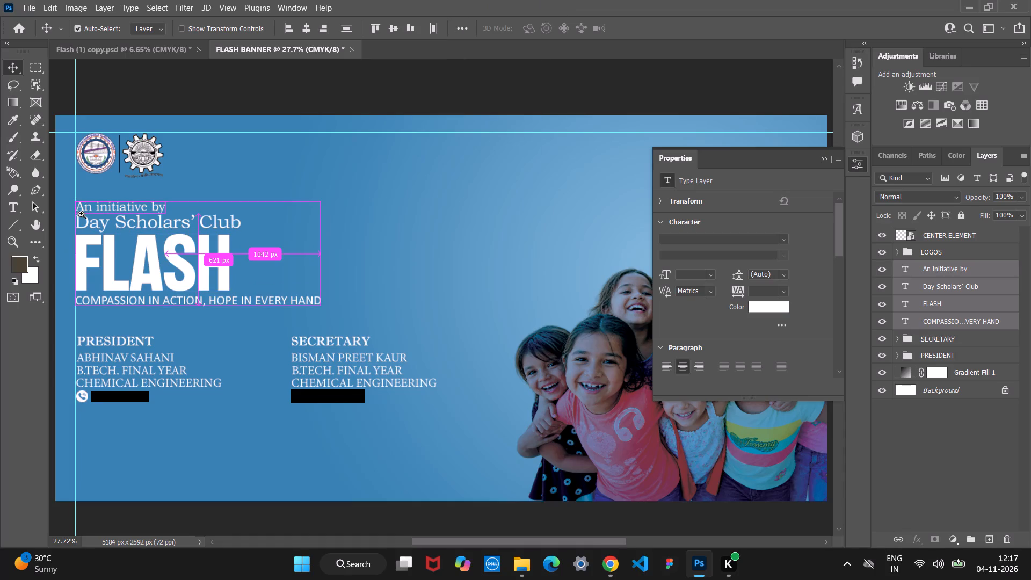
ctrl+drag(82, 215, 161, 252)
scroll(161, 252, left, 1)
scroll(161, 252, down, 4)
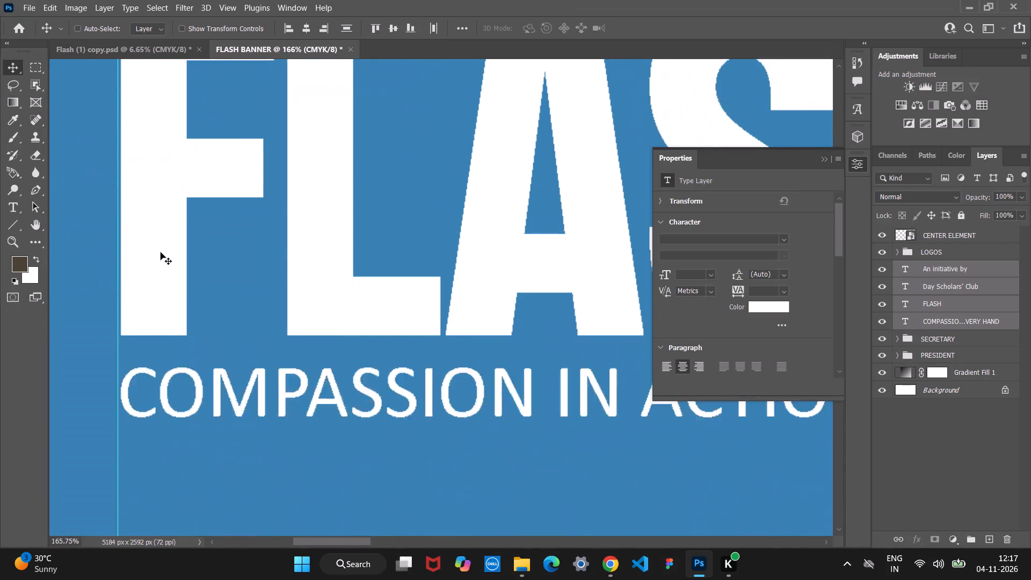
scroll(161, 252, down, 4)
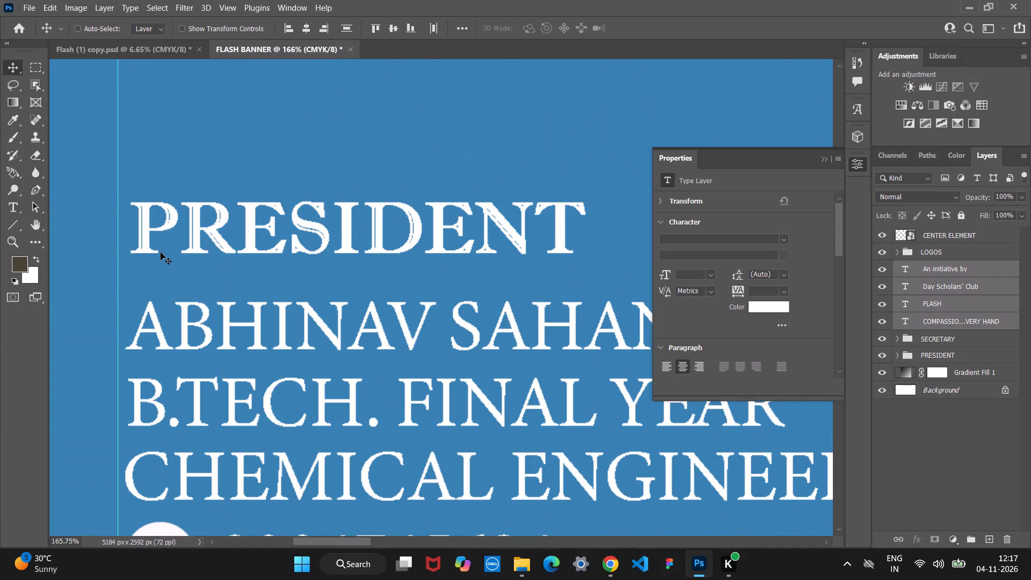
scroll(161, 252, down, 2)
scroll(161, 252, up, 6)
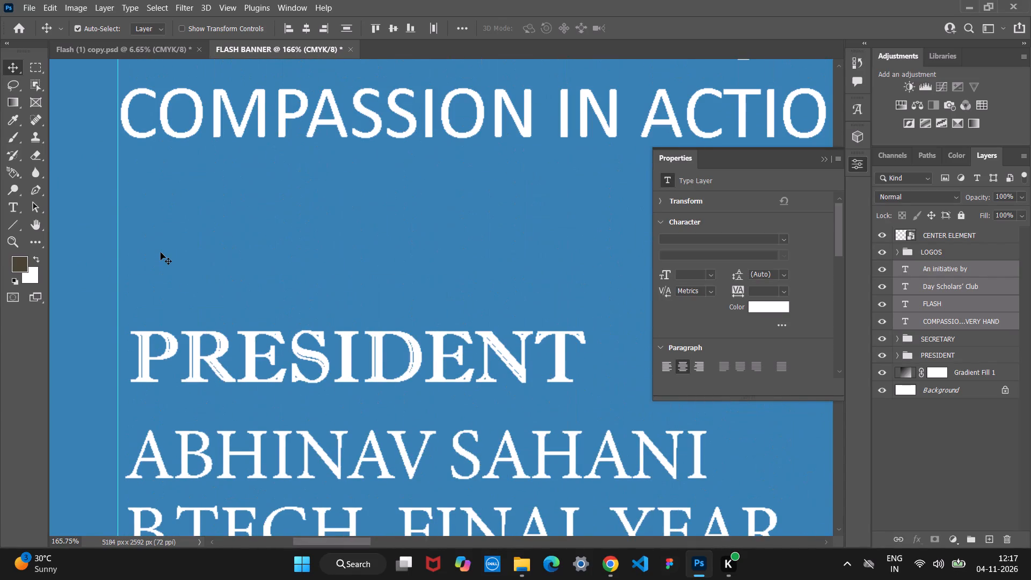
key(ctrl+0)
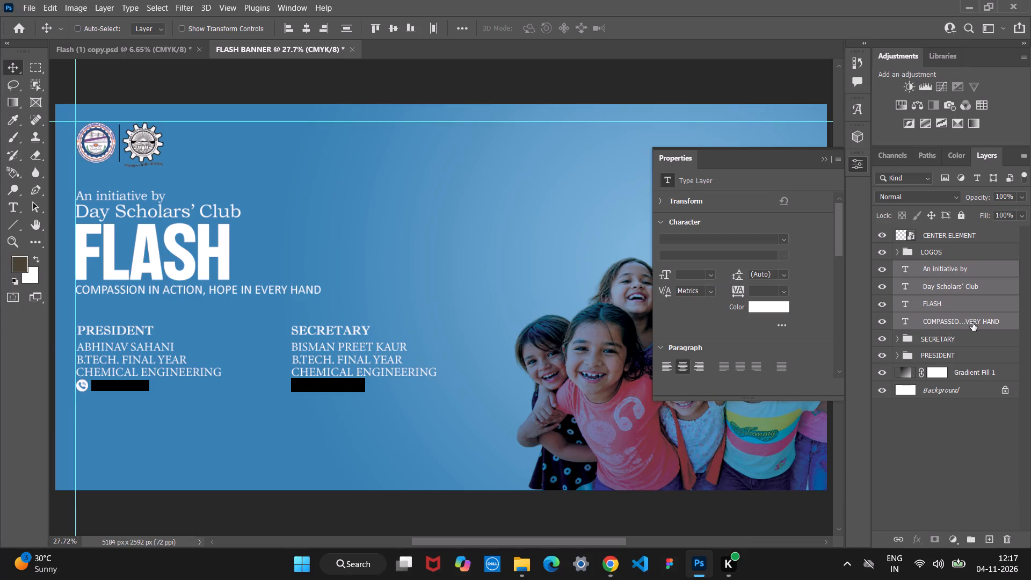
Duplicate the FLASH text layer and place the copy directly below the original in the layer order.
click(975, 305)
key(ctrl+j)
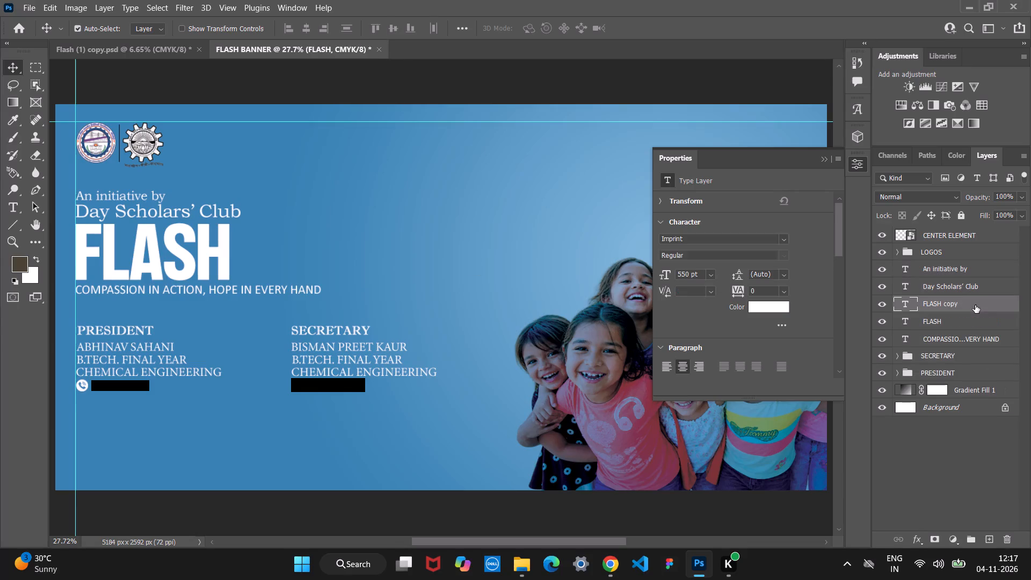
drag(966, 303, 957, 327)
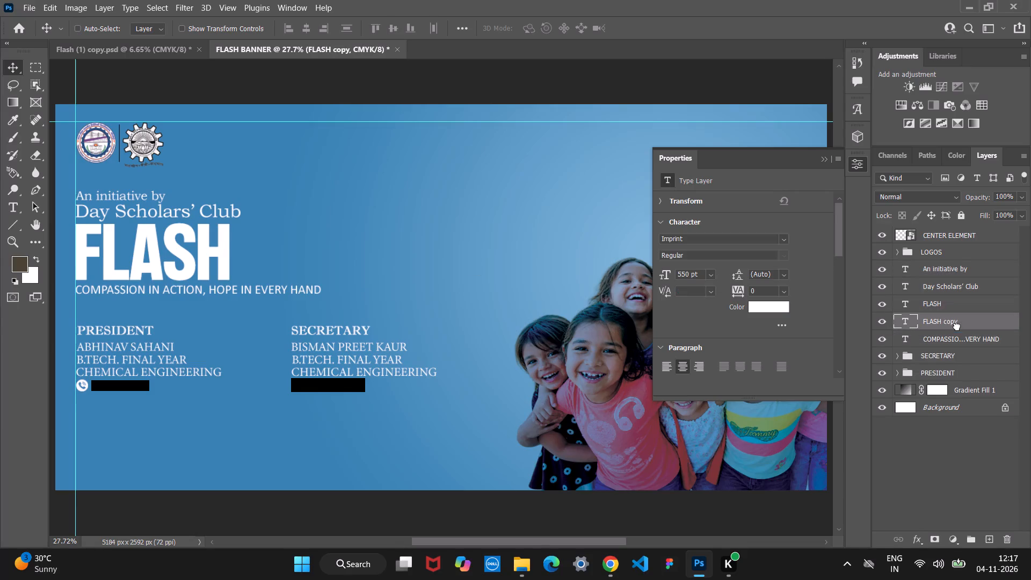
Replace the text of the duplicated FLASH layer with 2026.
double_click(910, 322)
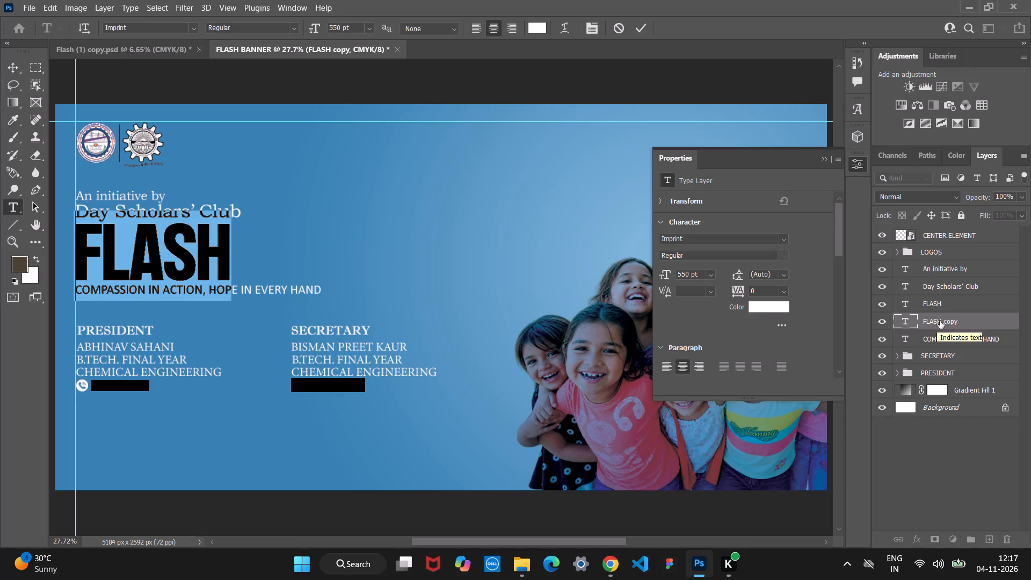
key(2)
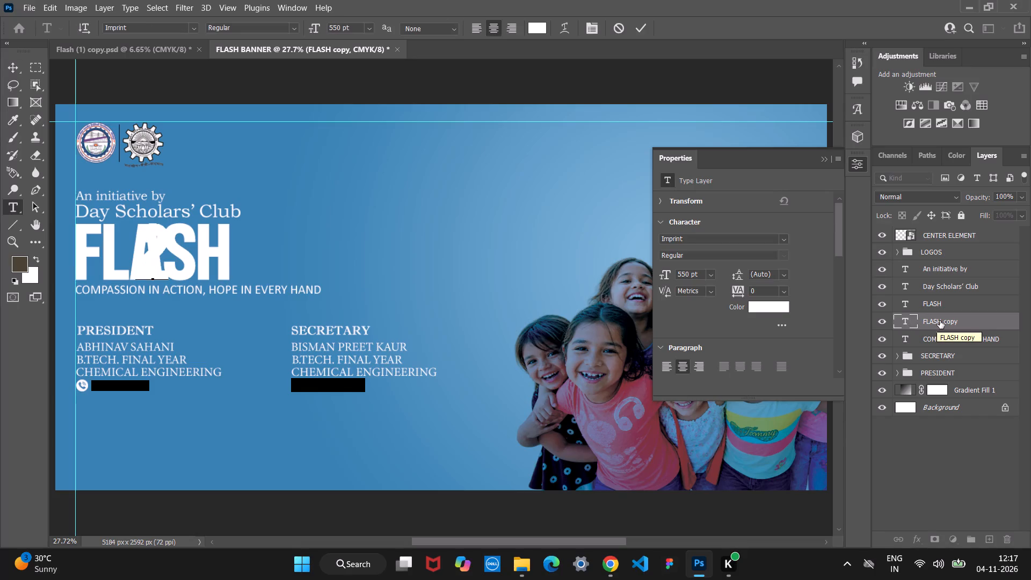
key(0)
text(26)
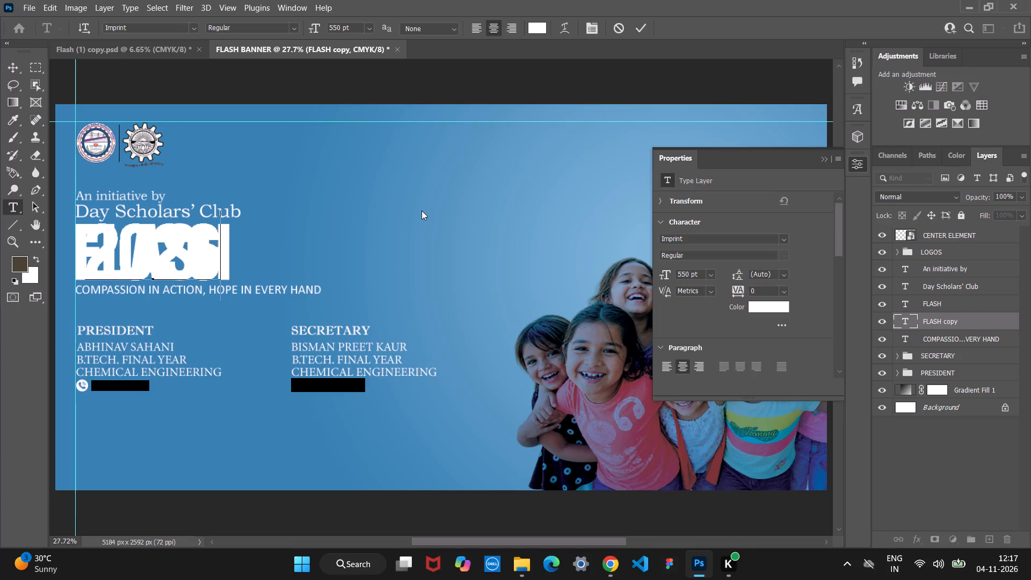
key(Escape)
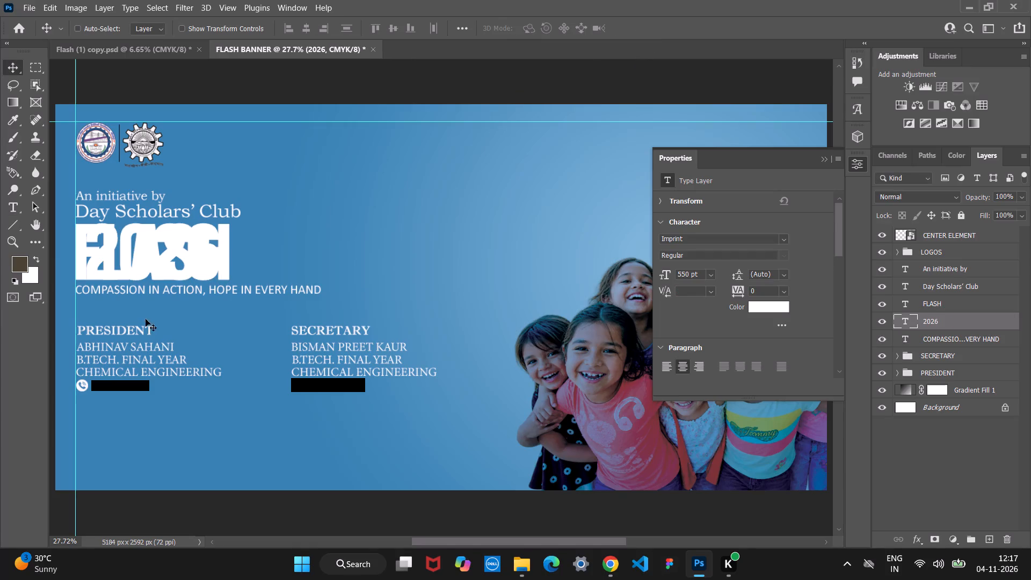
Move the 2026 text to the right of FLASH, level with it and with a clear gap between them.
drag(181, 253, 326, 250)
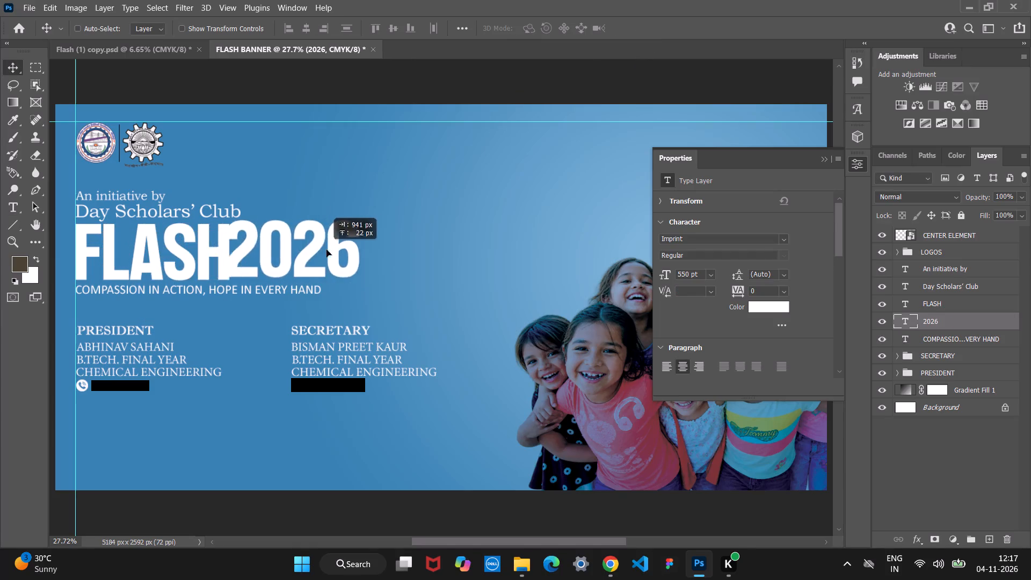
drag(326, 250, 350, 253)
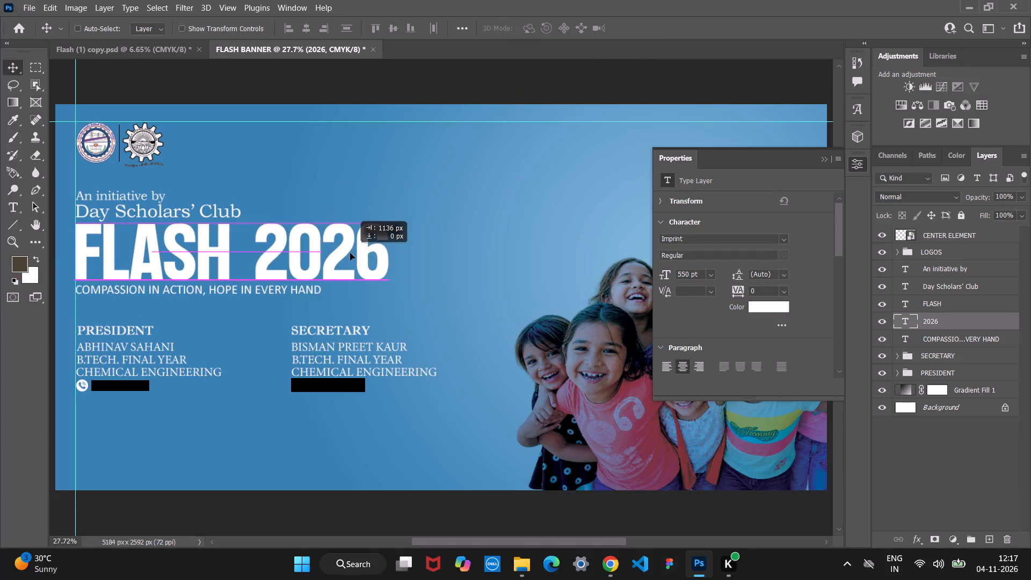
drag(350, 253, 354, 253)
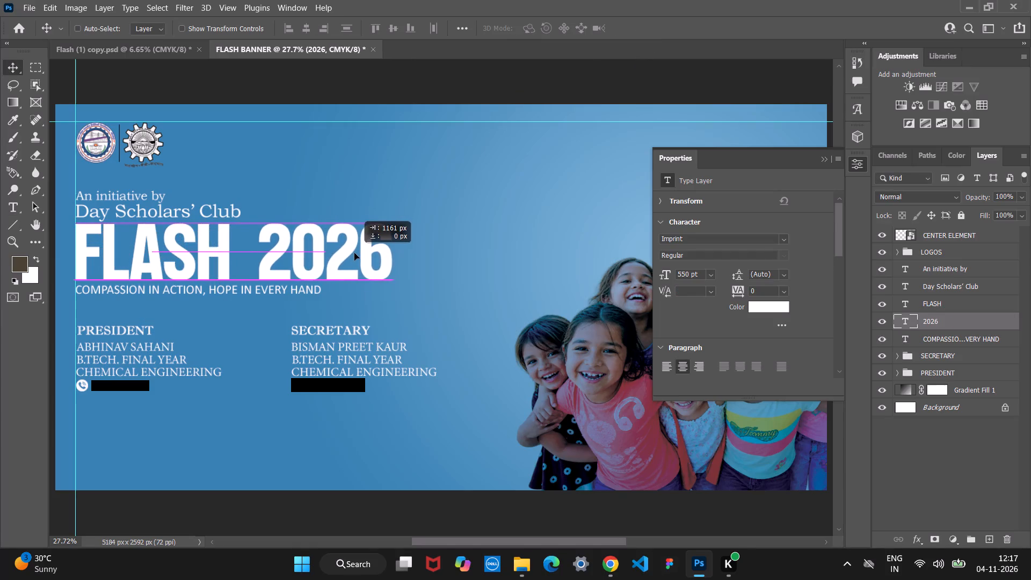
drag(354, 253, 362, 253)
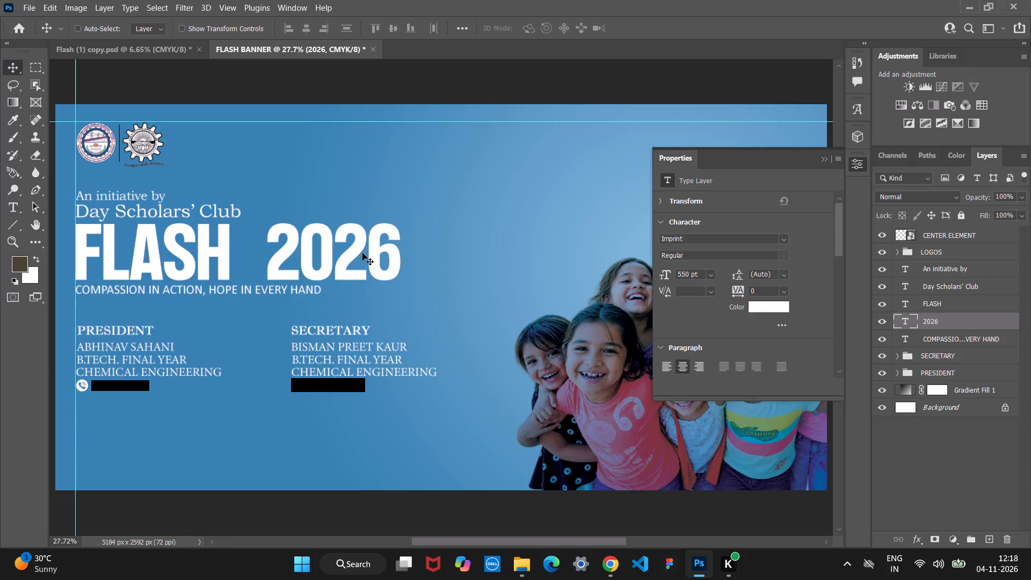
Break the 2026 text into two lines, with 20 above 26.
key(t)
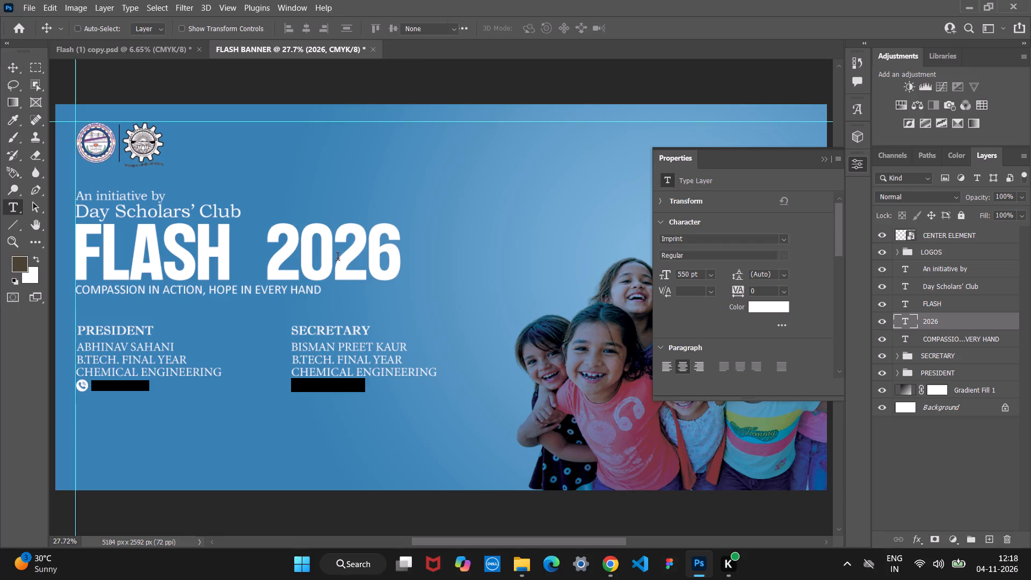
click(339, 258)
key(Return)
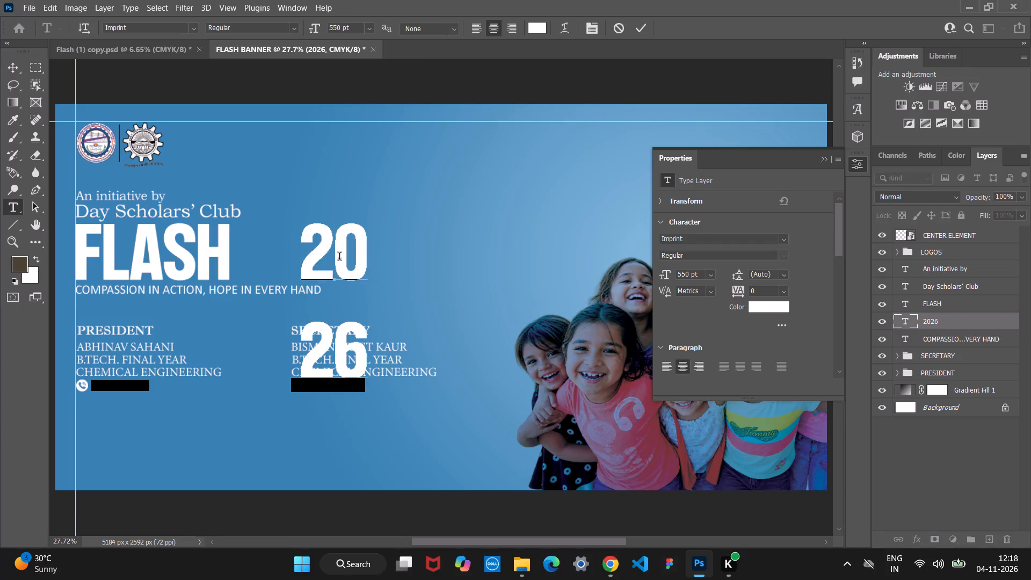
key(Escape)
key(Escape)
key(Escape)
key(Escape)
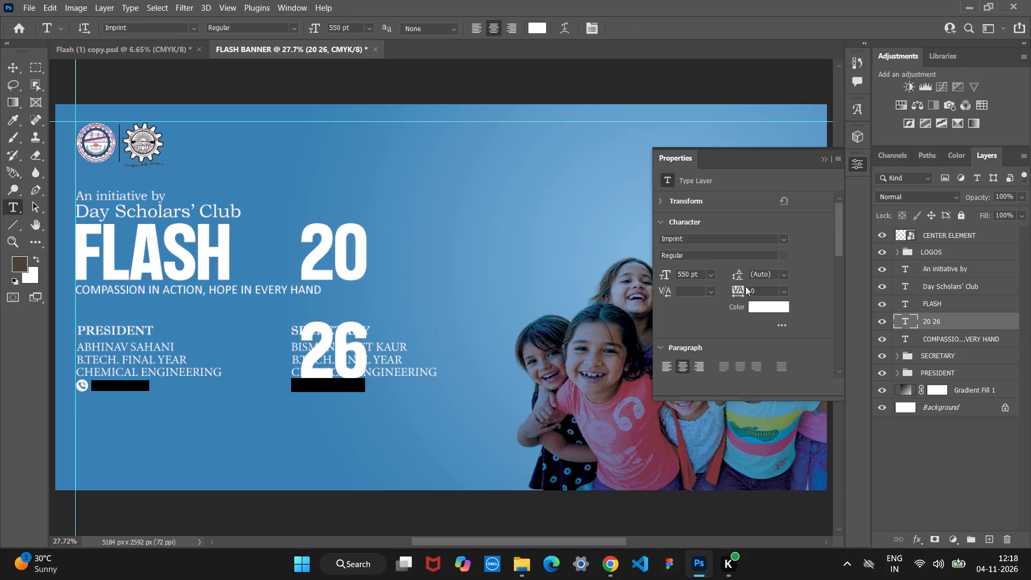
Tighten the leading of the two-line 20 26 text to 399 pt.
click(782, 273)
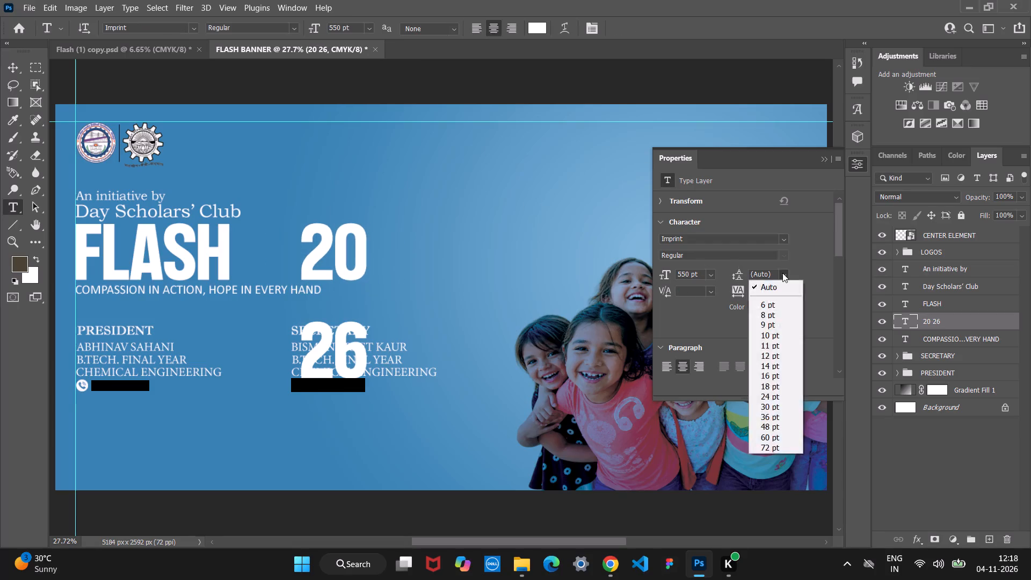
drag(737, 273, 731, 273)
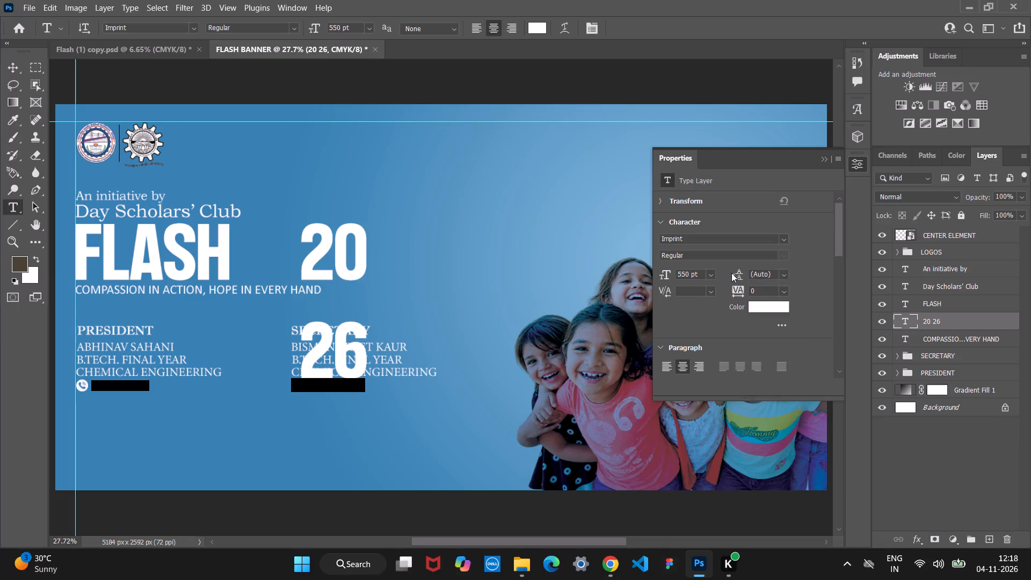
drag(731, 273, 717, 271)
drag(717, 271, 713, 271)
drag(738, 273, 728, 273)
drag(728, 273, 653, 273)
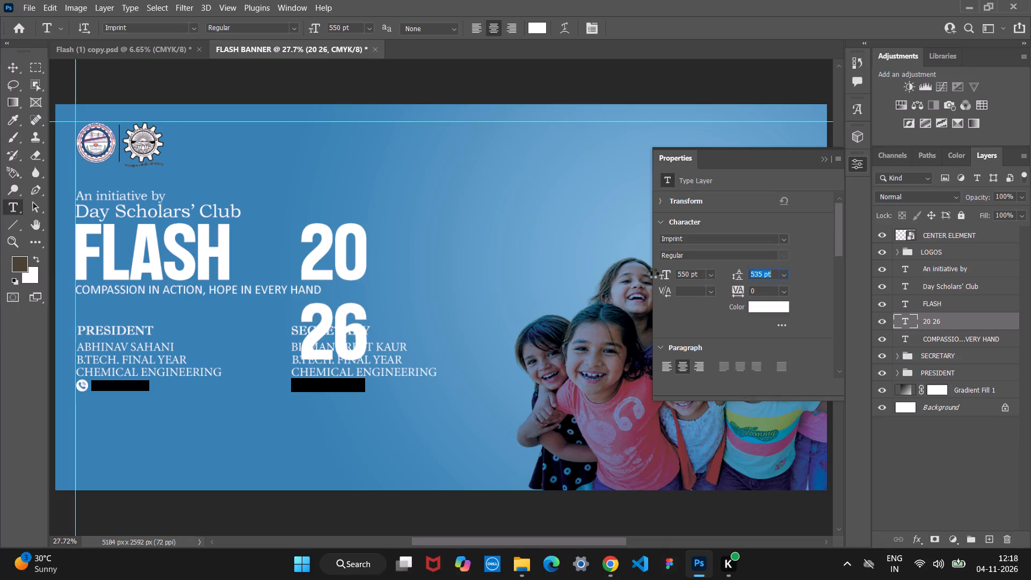
drag(653, 273, 608, 279)
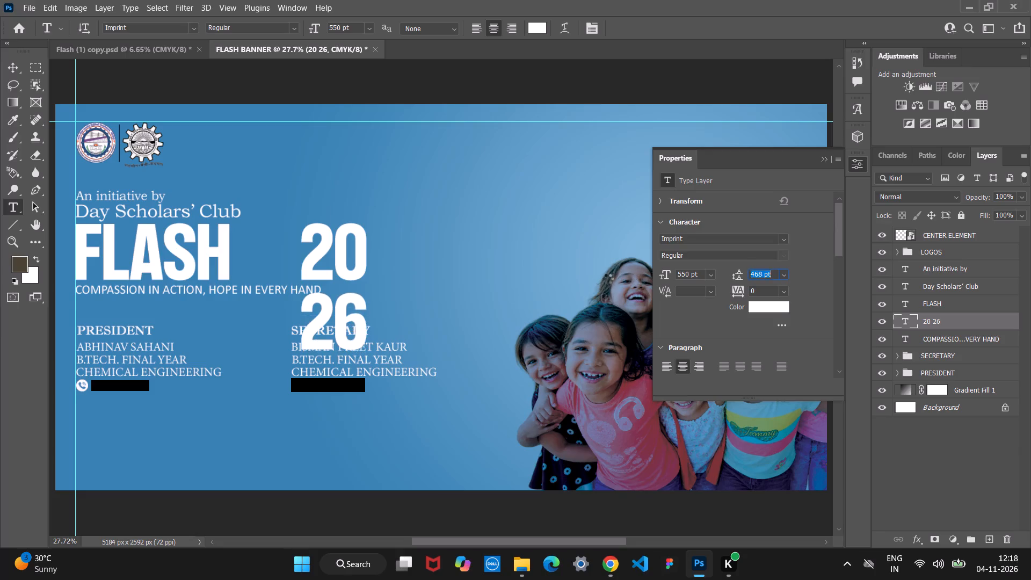
drag(608, 279, 584, 284)
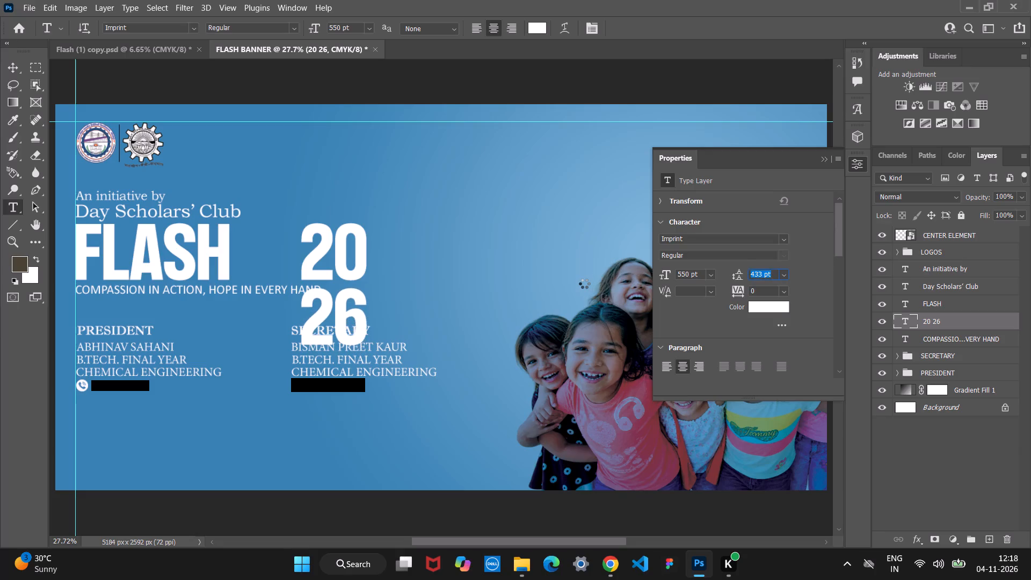
drag(584, 284, 568, 286)
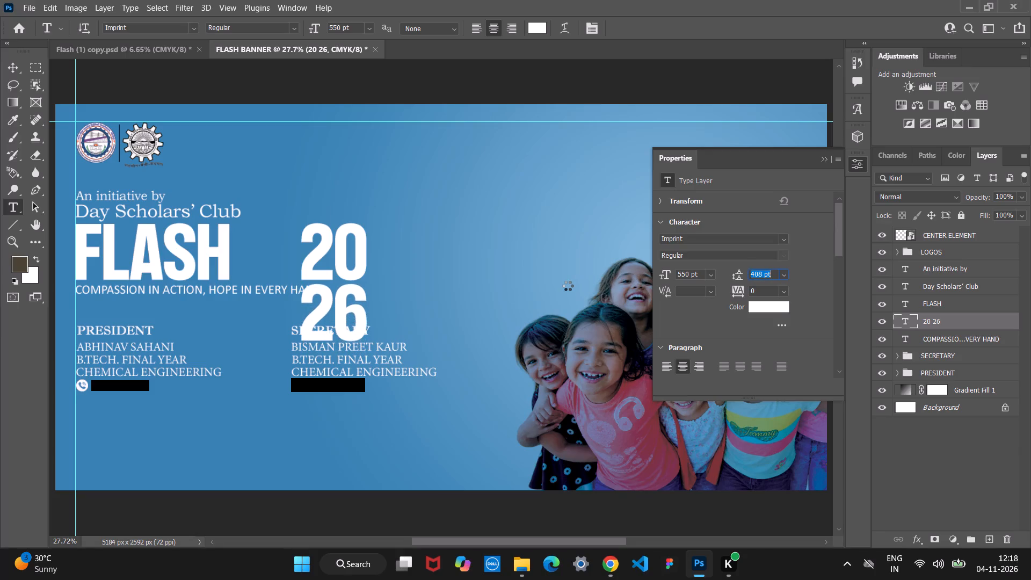
drag(568, 286, 566, 286)
drag(566, 286, 562, 286)
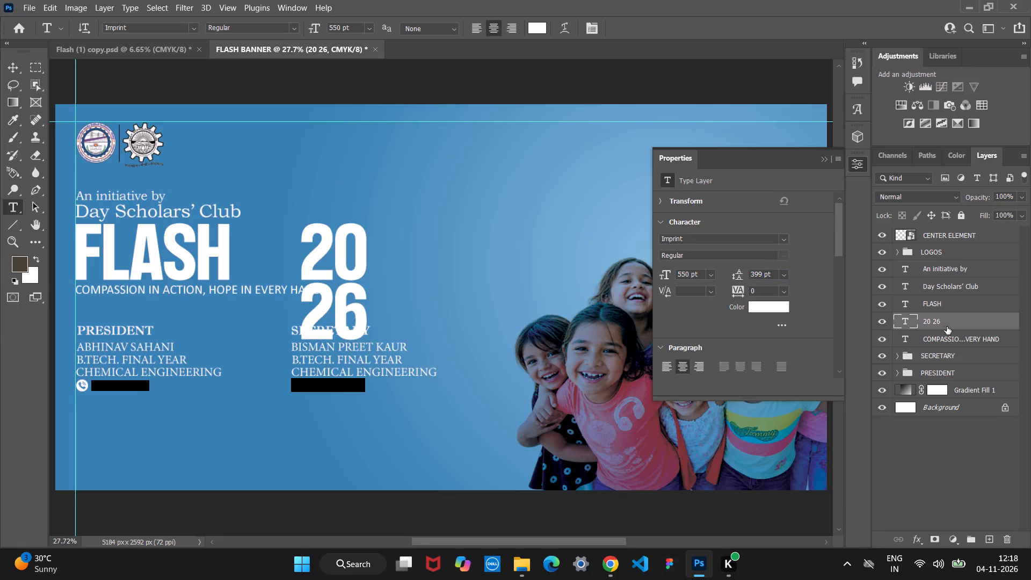
key(Escape)
key(Escape)
key(v)
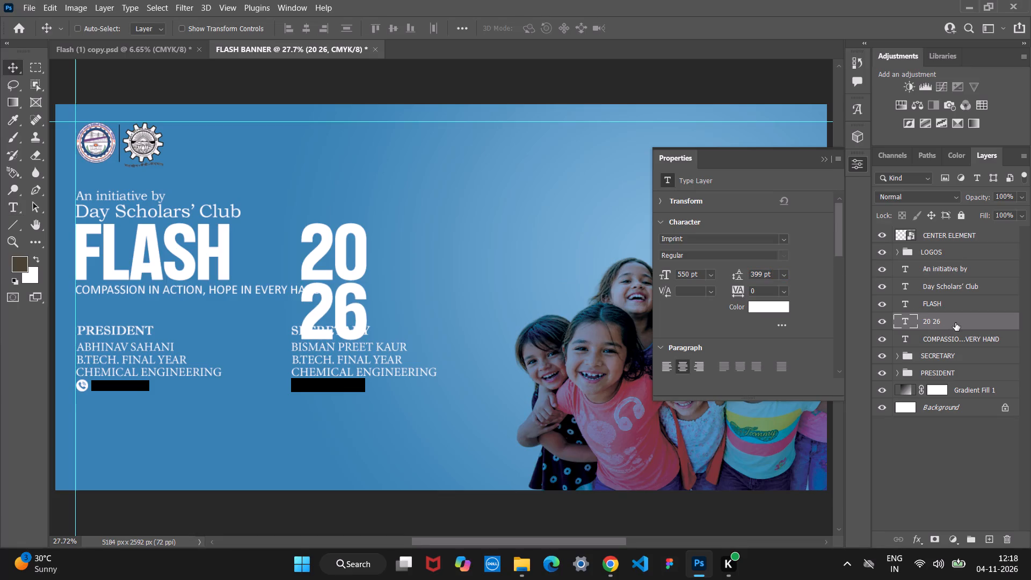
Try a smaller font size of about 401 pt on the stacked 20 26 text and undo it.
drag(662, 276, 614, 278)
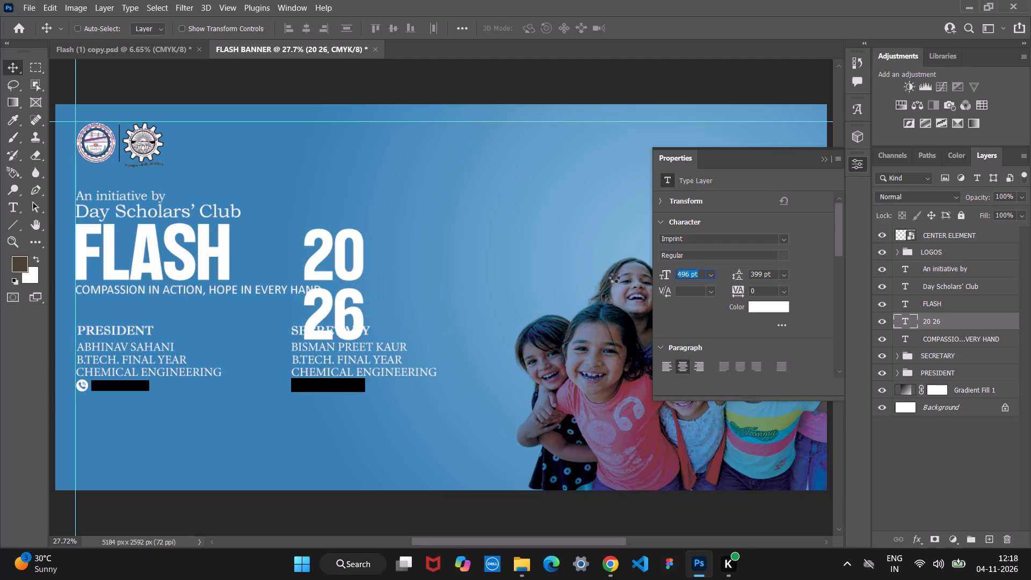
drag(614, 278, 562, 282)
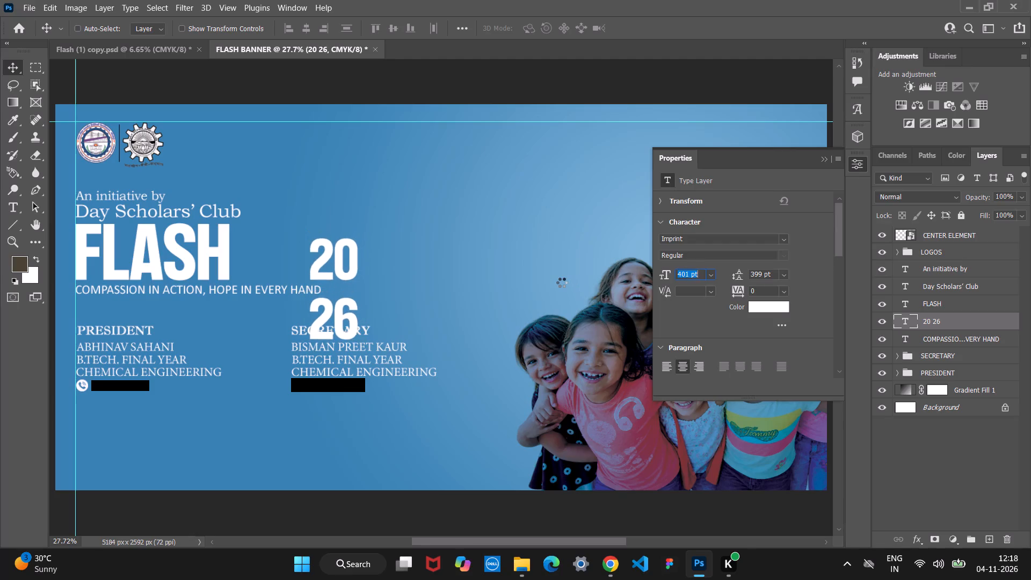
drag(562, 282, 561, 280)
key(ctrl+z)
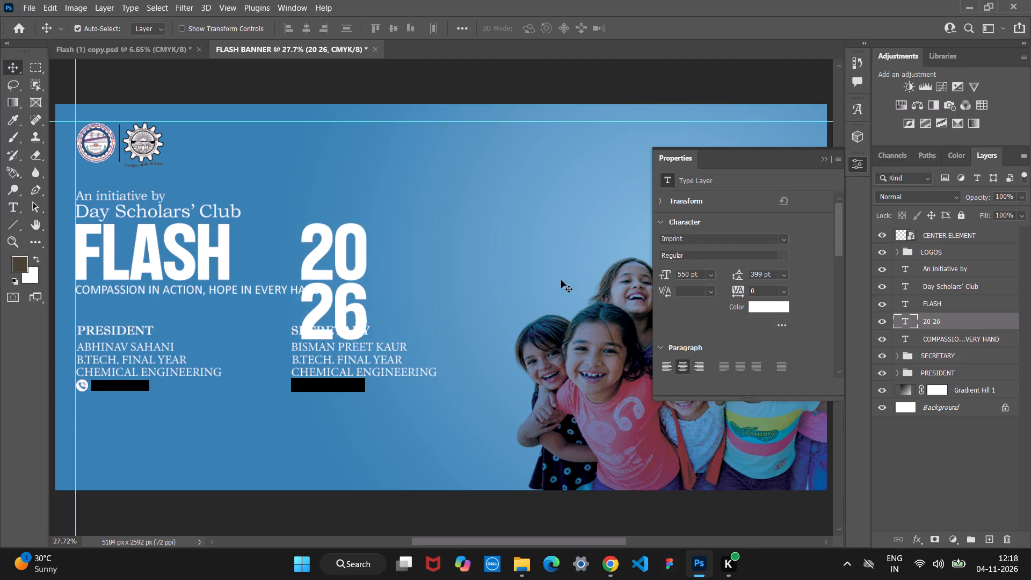
Scale the stacked 20 26 text down to about 50% and place it close beside FLASH at a similar height.
key(ctrl+t)
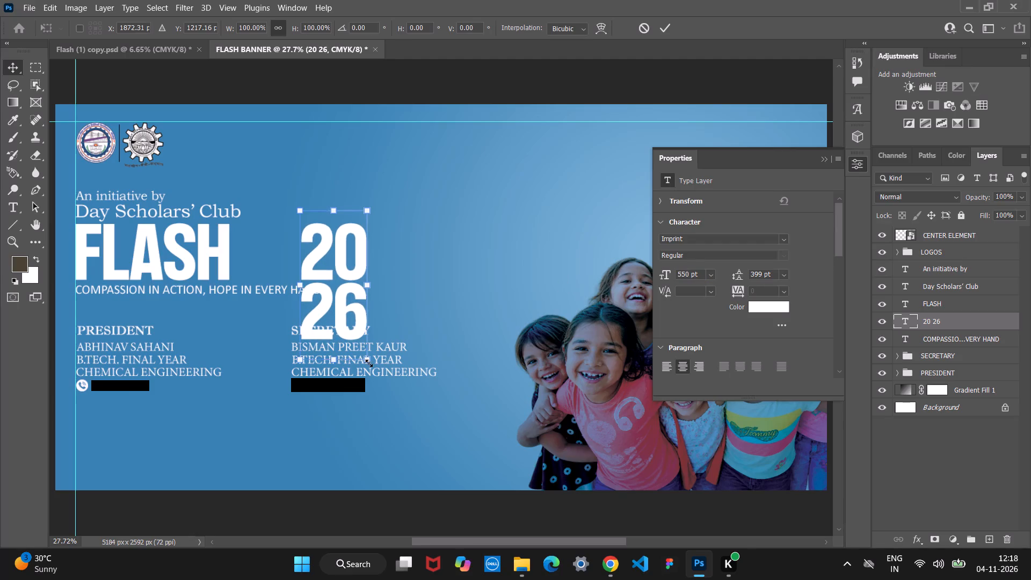
drag(369, 361, 318, 292)
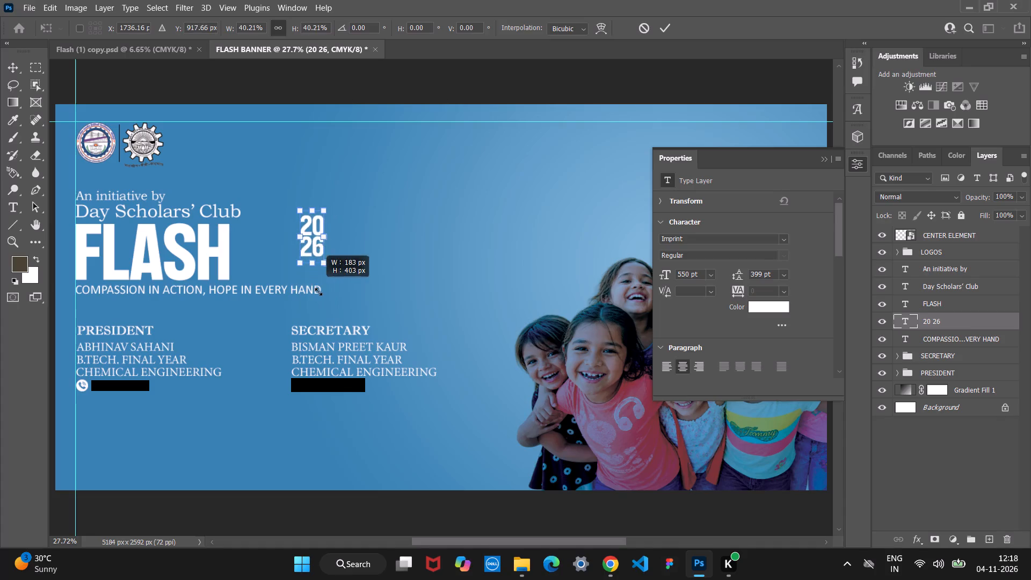
drag(318, 292, 319, 292)
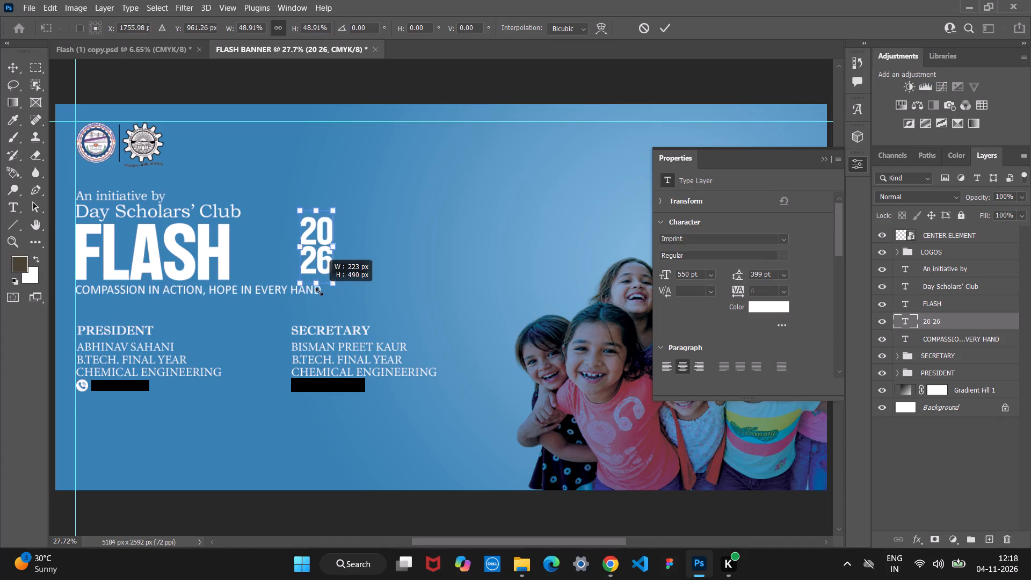
drag(319, 292, 325, 300)
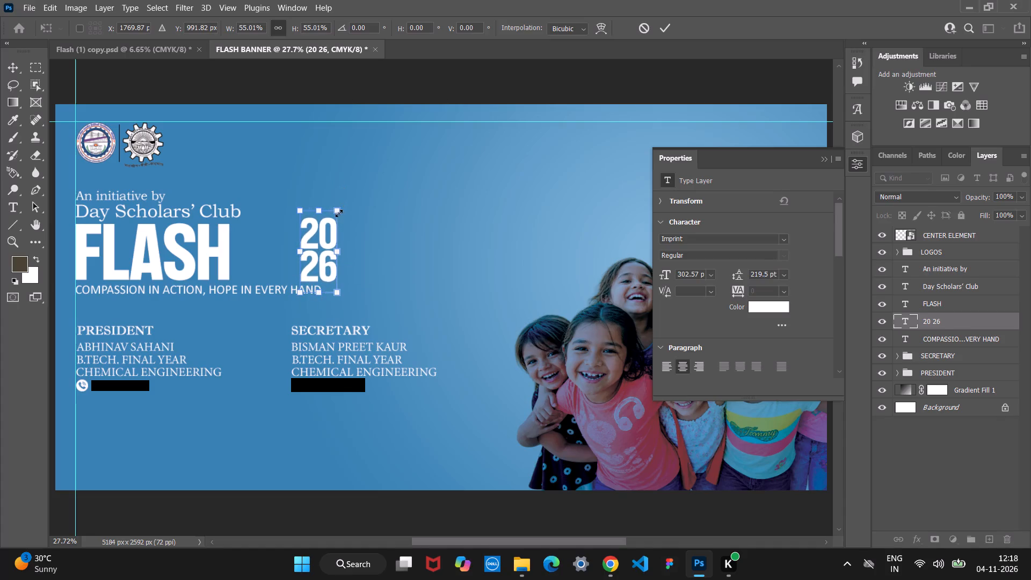
shift+drag(319, 243, 248, 256)
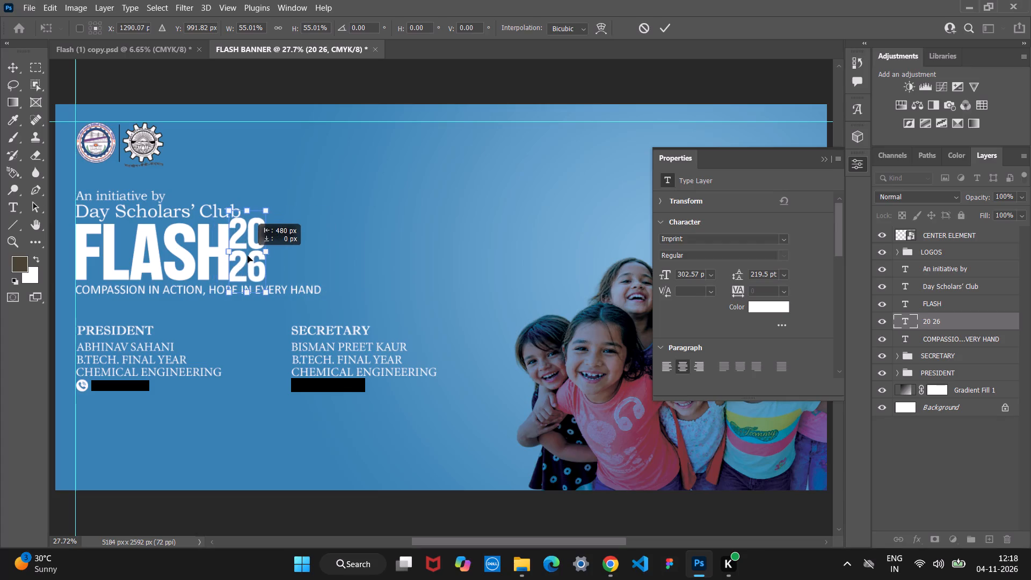
shift+drag(248, 256, 255, 256)
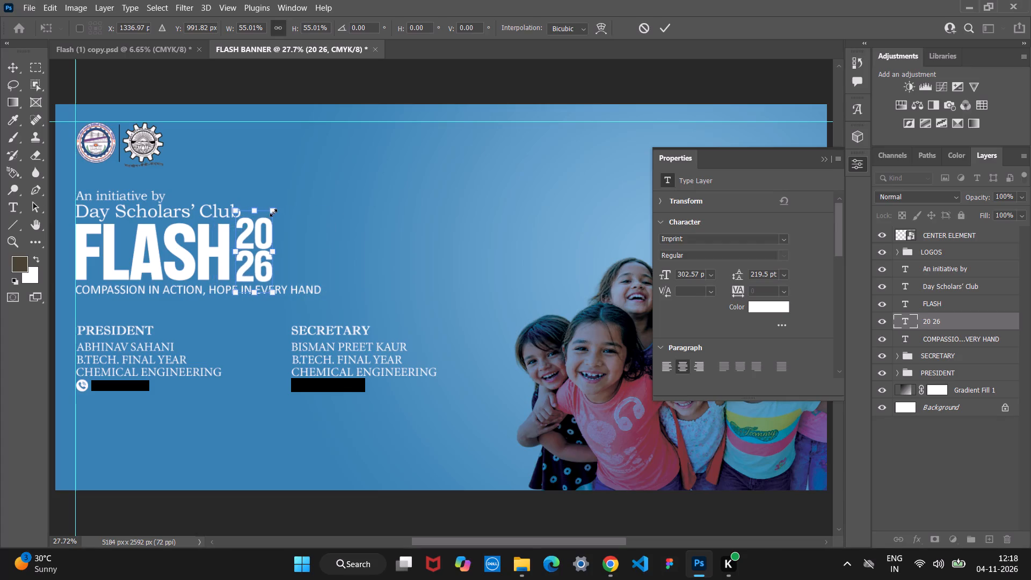
drag(273, 213, 262, 214)
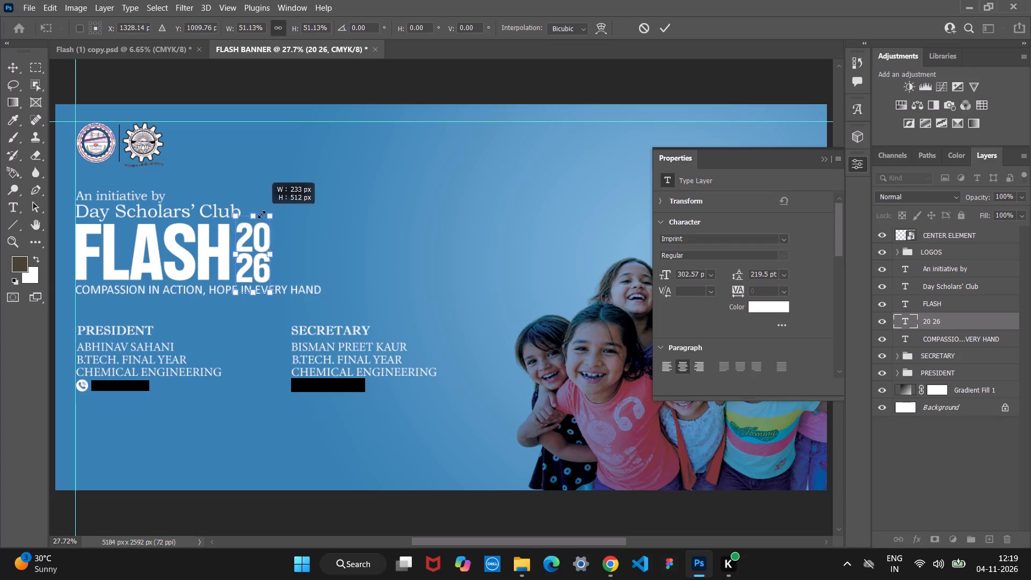
drag(262, 214, 260, 215)
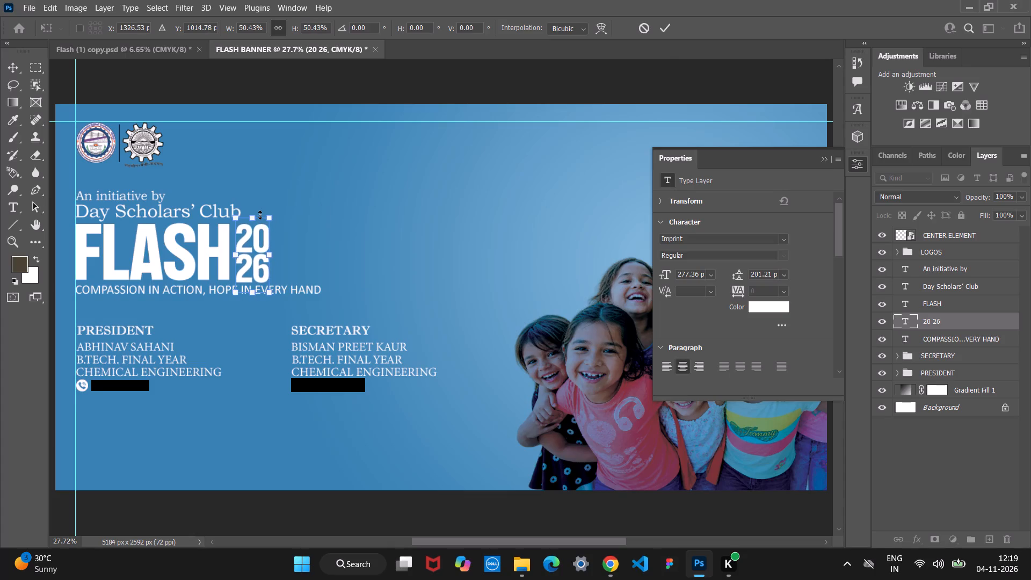
key(Return)
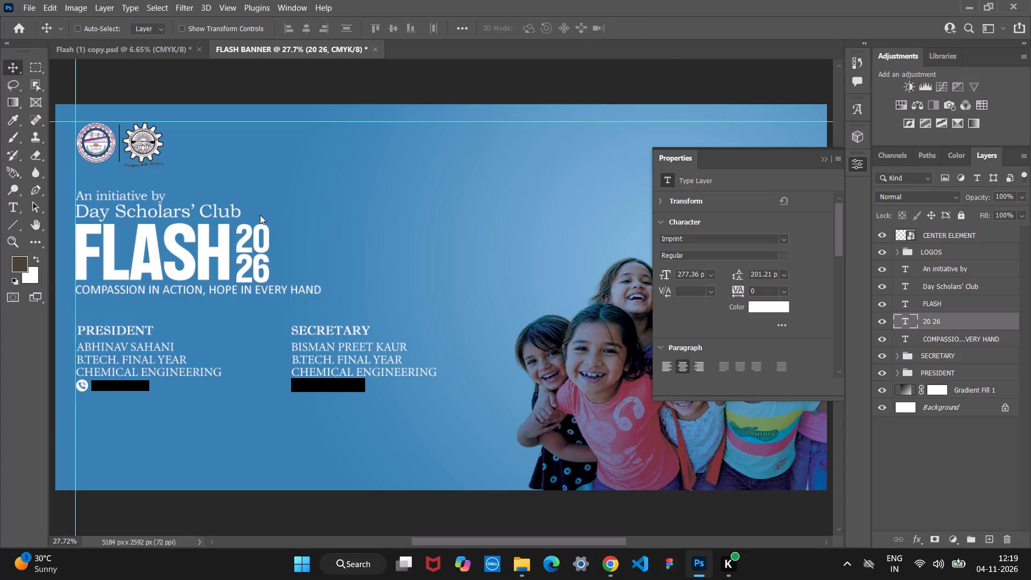
Show the rulers and place a horizontal guide along the top edge of the FLASH letters.
key(ctrl+r)
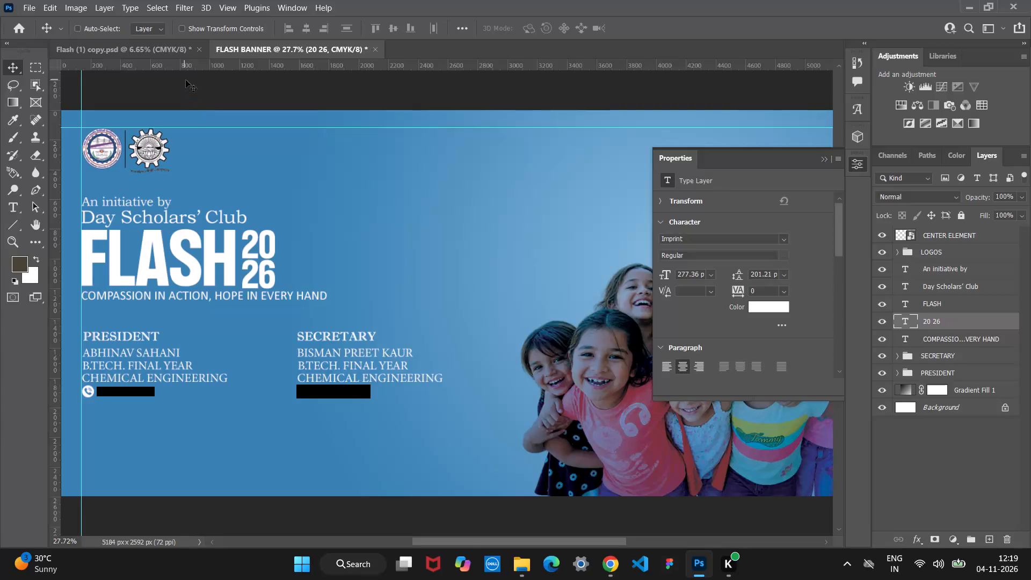
shift+drag(185, 70, 215, 231)
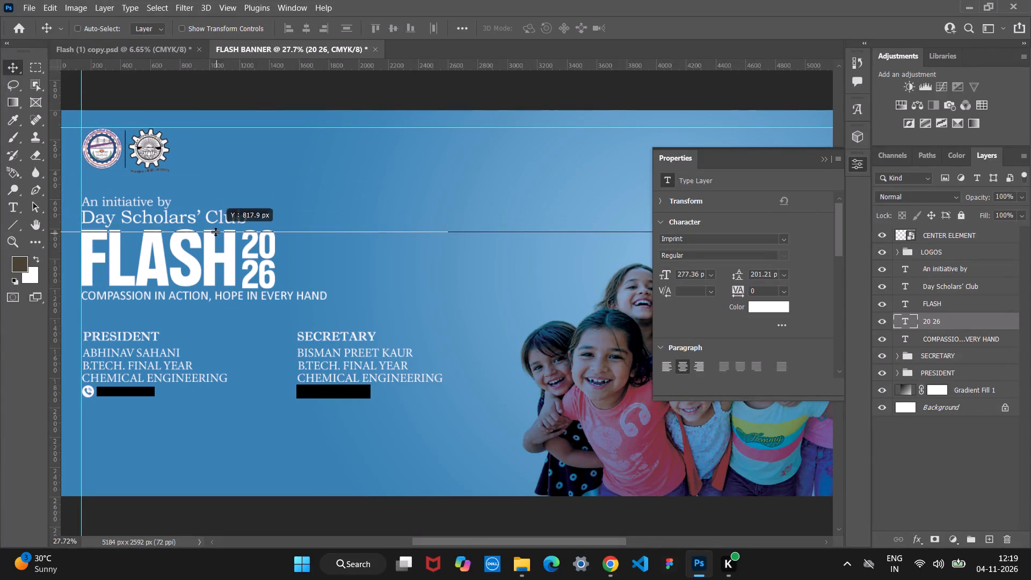
shift+drag(215, 231, 212, 229)
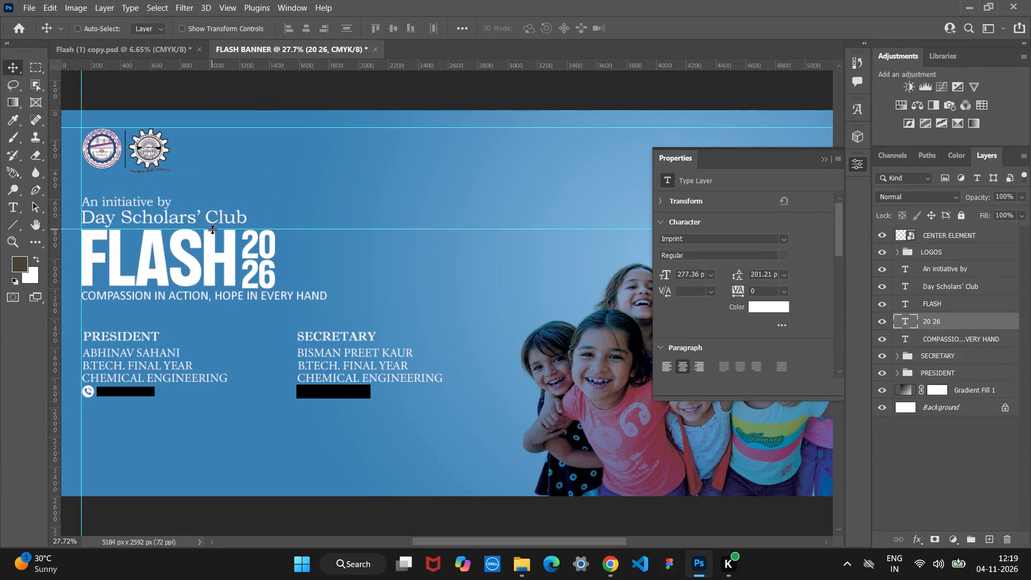
key(ctrl+space)
key(ctrl+space)
key(ctrl+space)
key(ctrl+space)
key(ctrl+space)
key(ctrl+space)
key(ctrl+space)
key(ctrl+space)
key(ctrl+space)
key(ctrl+space)
key(ctrl+space)
key(ctrl+space)
key(ctrl+space)
key(ctrl+space)
key(ctrl+space)
key(ctrl+space)
key(ctrl+space)
key(ctrl+space)
key(ctrl+space)
key(ctrl+space)
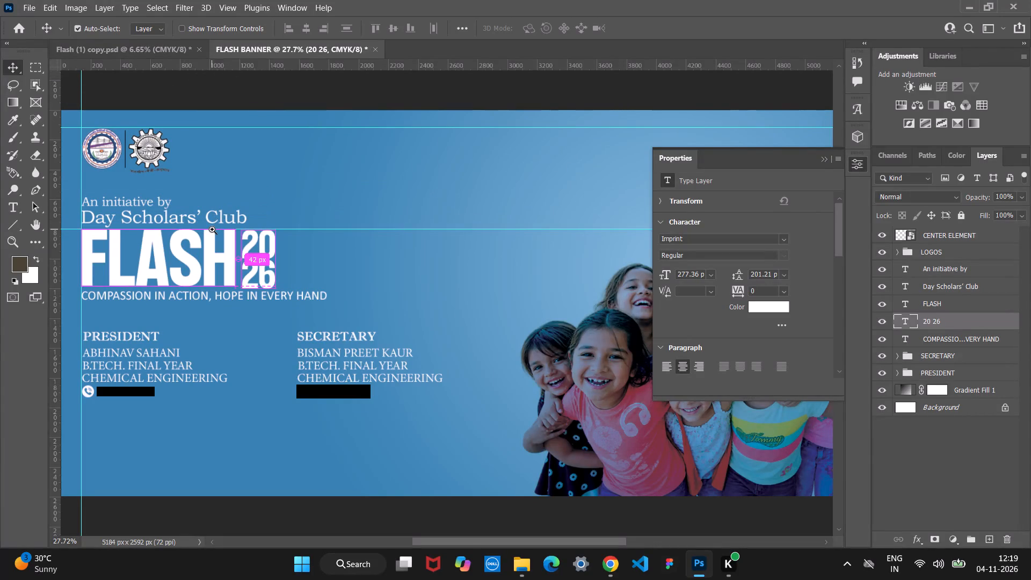
ctrl+drag(212, 229, 311, 241)
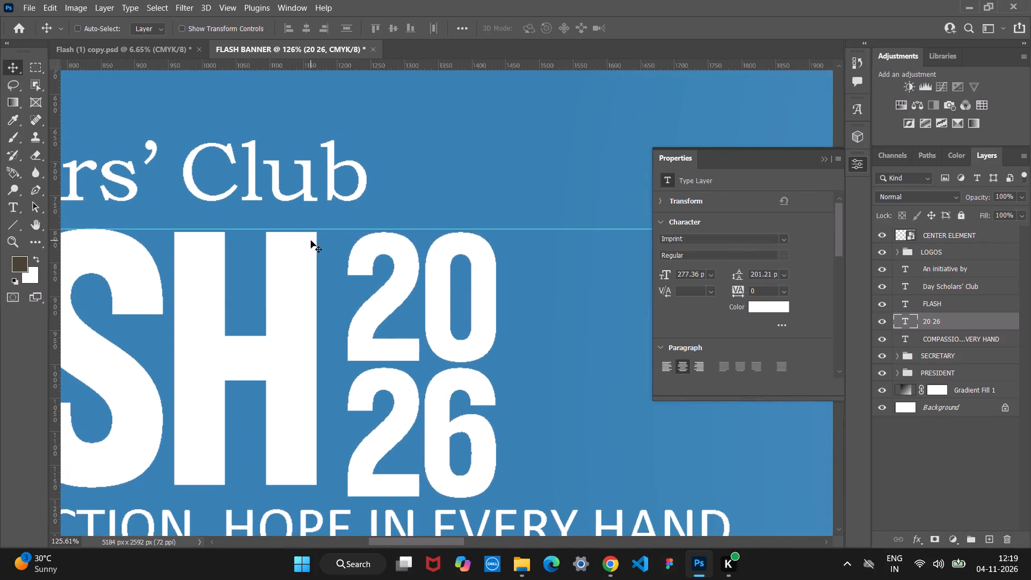
click(281, 228)
drag(342, 231, 343, 236)
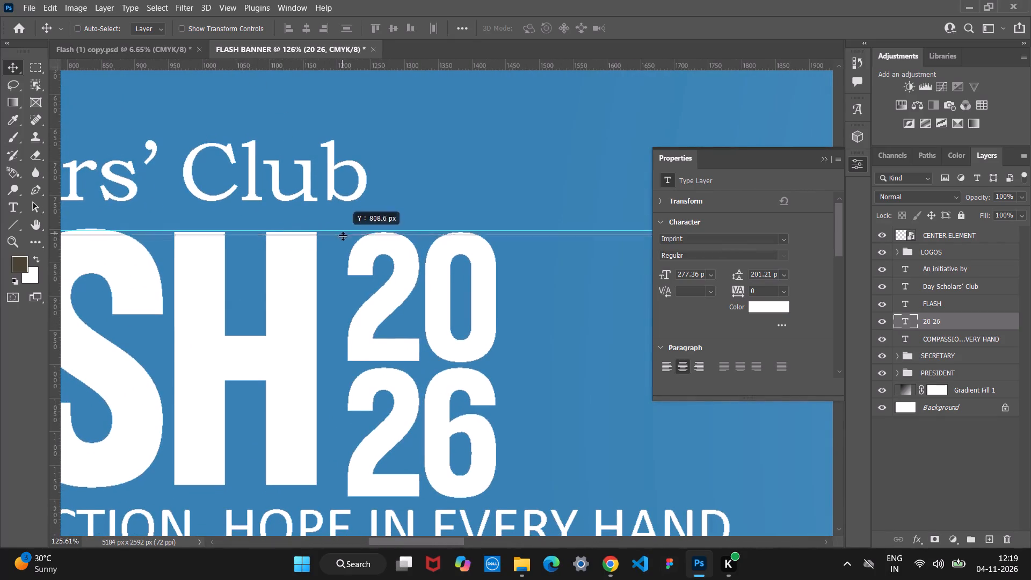
drag(343, 236, 356, 296)
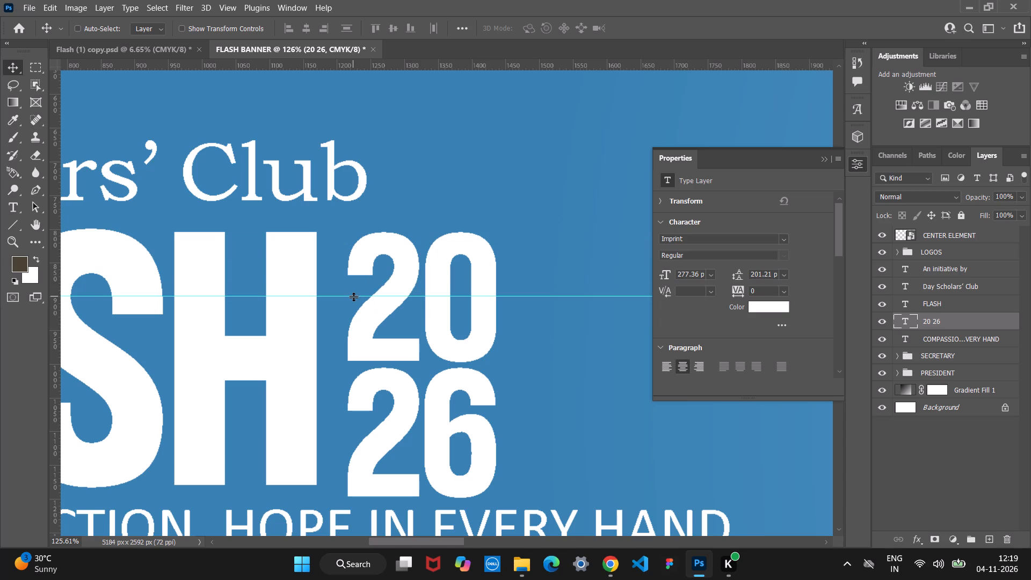
drag(353, 296, 331, 234)
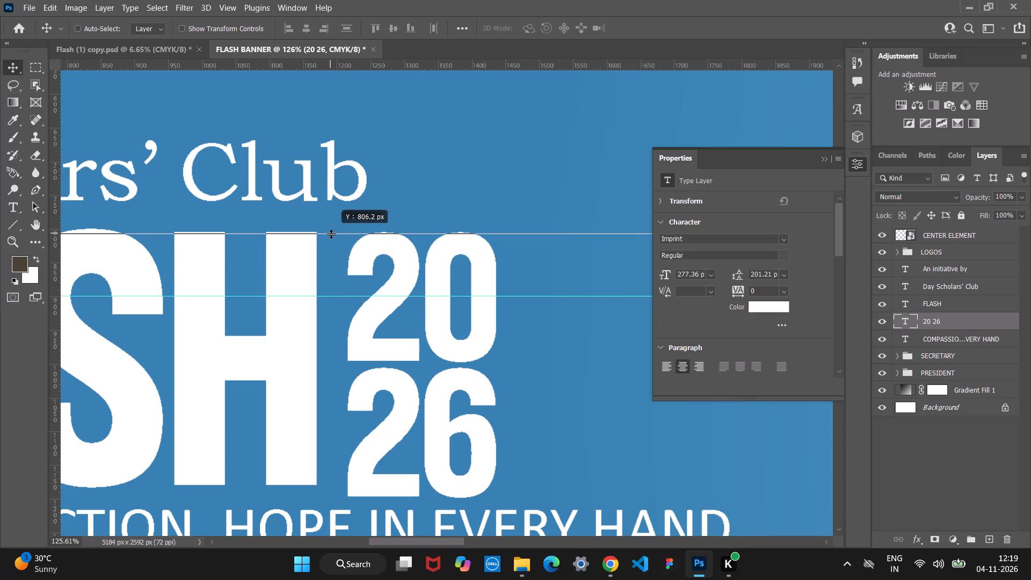
drag(331, 234, 326, 232)
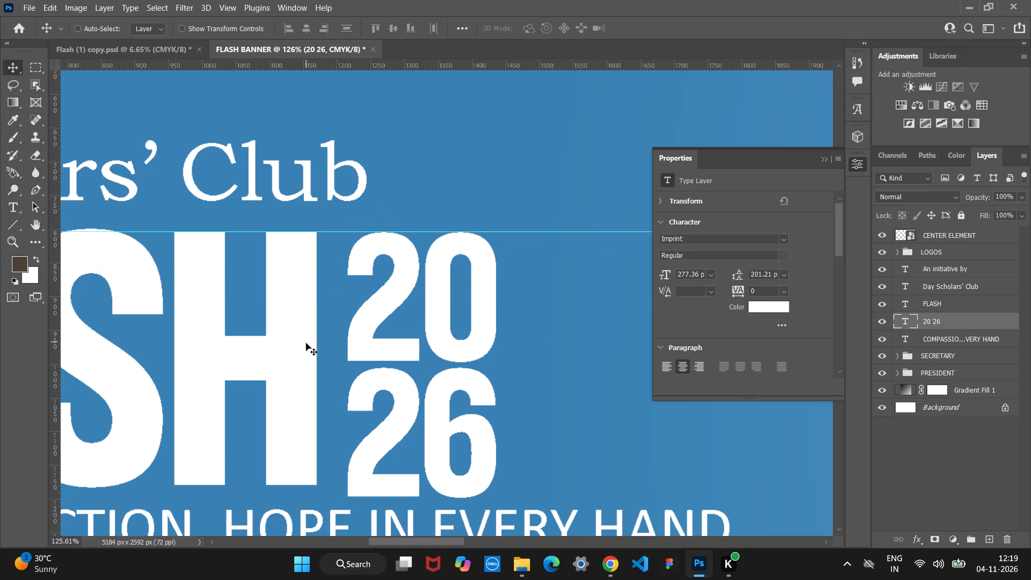
Place a second horizontal guide along the bottom edge of the H in FLASH.
drag(193, 64, 248, 470)
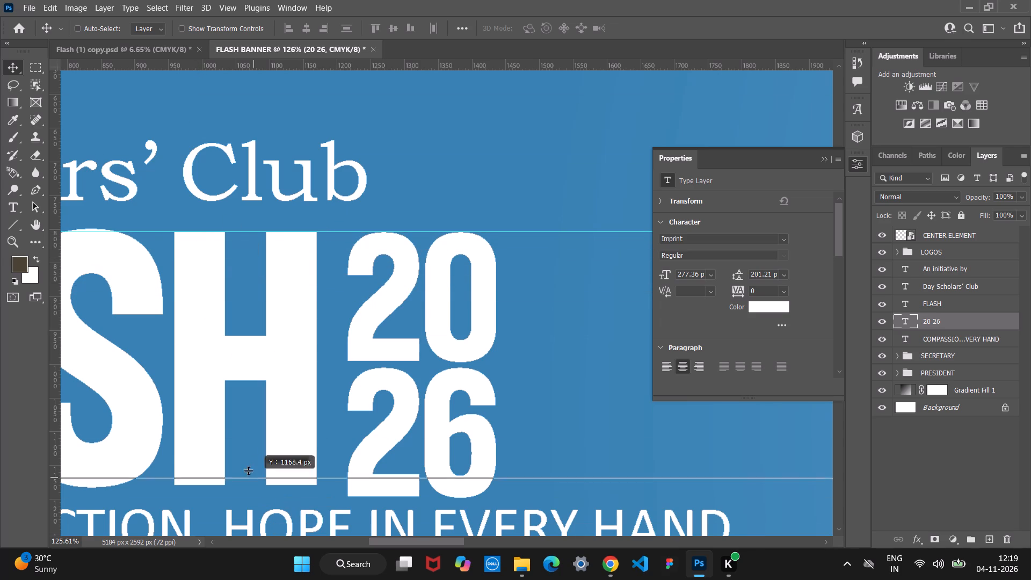
drag(248, 470, 246, 485)
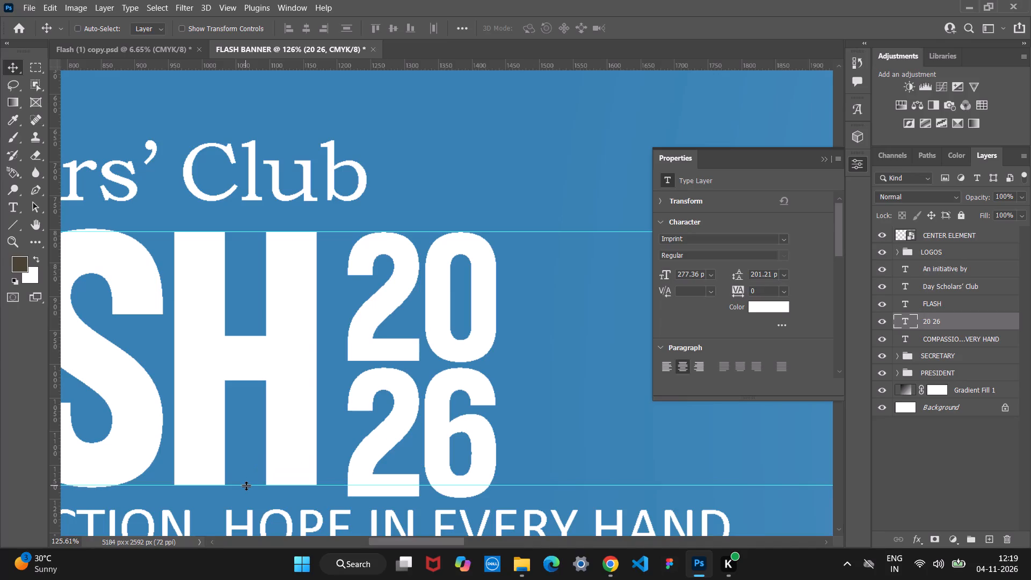
Scale the stacked 20 26 text down to about 94% so it fits between the guides at FLASH's top and bottom edges.
key(ctrl+0)
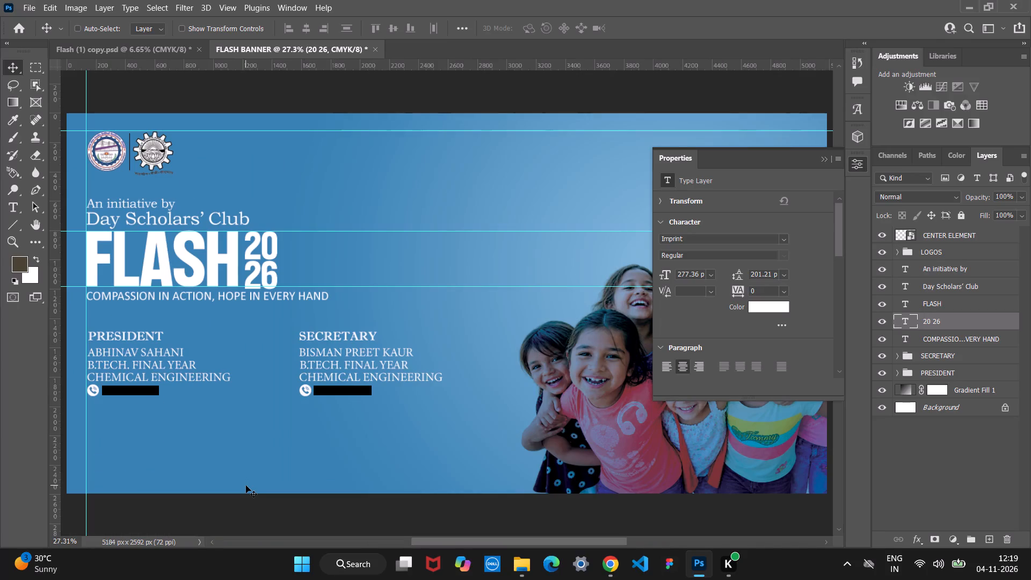
key(ctrl+space)
key(ctrl+space)
key(ctrl+space)
key(ctrl+space)
key(ctrl+space)
key(ctrl+space)
key(ctrl+space)
key(ctrl+space)
key(ctrl+space)
key(ctrl+space)
key(ctrl+space)
key(ctrl+space)
key(ctrl+space)
key(ctrl+space)
key(ctrl+space)
key(ctrl+space)
key(ctrl+space)
key(ctrl+space)
key(ctrl+space)
key(ctrl+space)
ctrl+drag(200, 295, 222, 293)
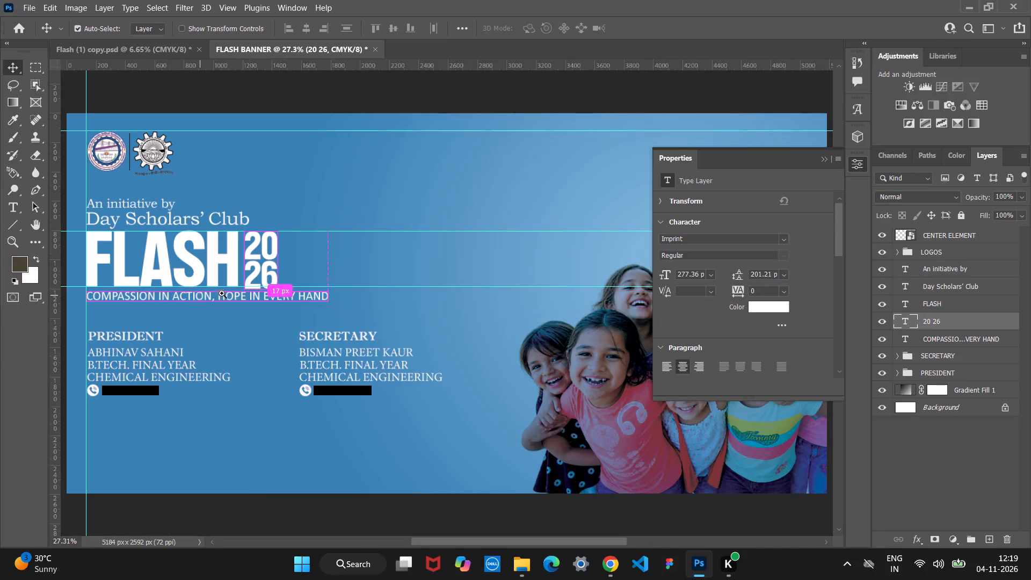
ctrl+drag(222, 293, 228, 298)
scroll(228, 298, up, 1)
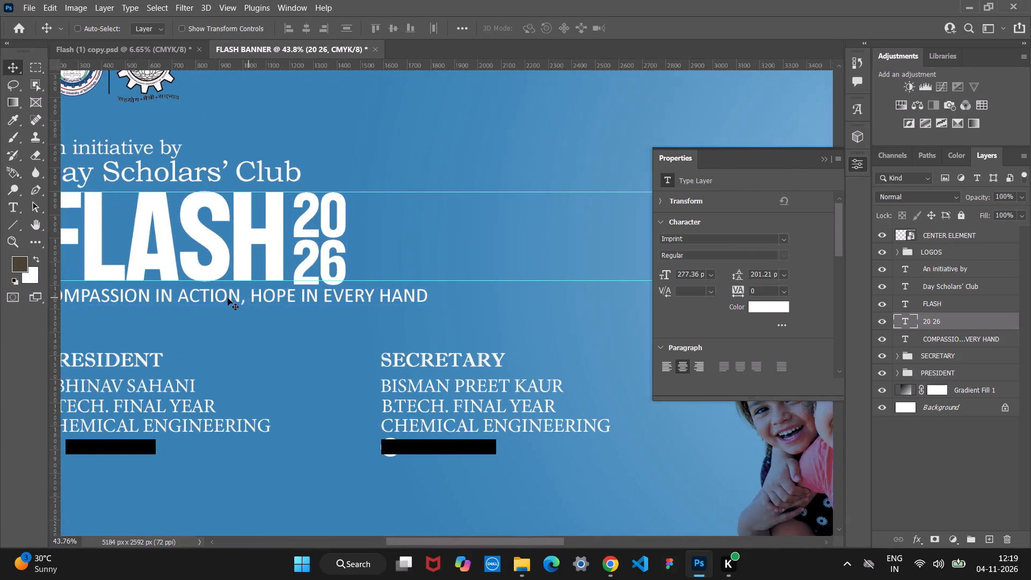
scroll(228, 298, up, 1)
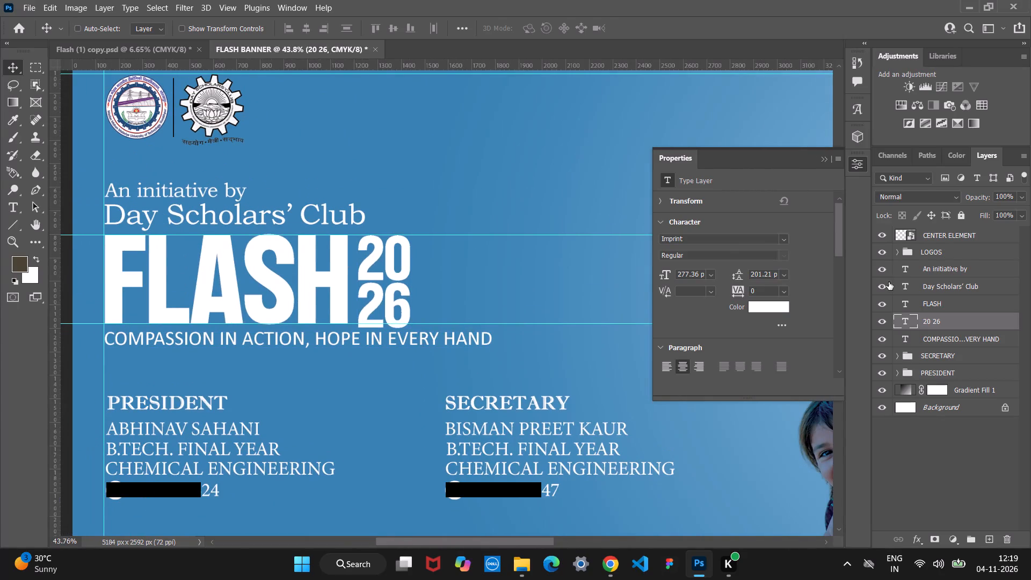
key(ctrl+t)
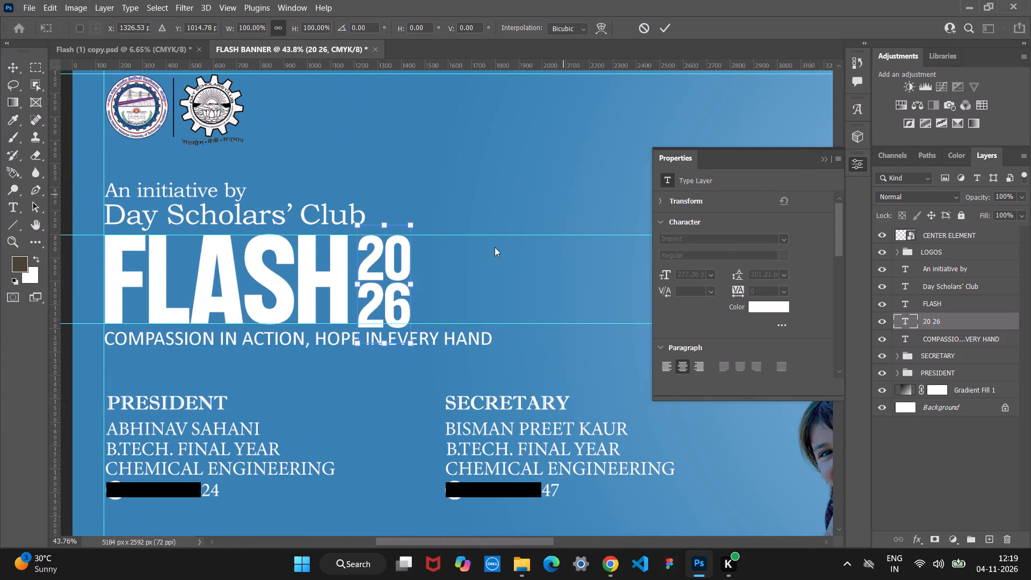
drag(386, 343, 382, 334)
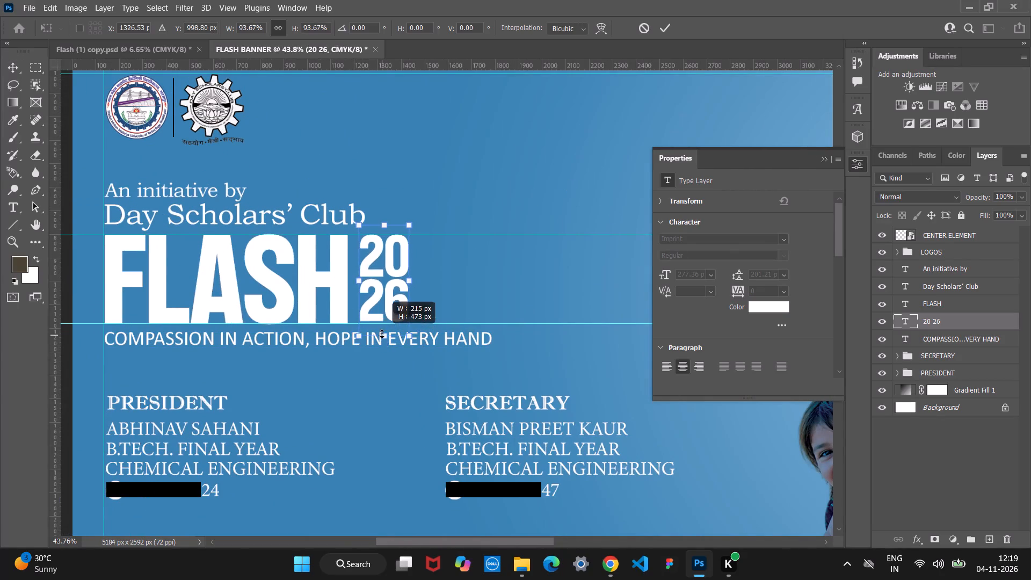
drag(382, 334, 387, 338)
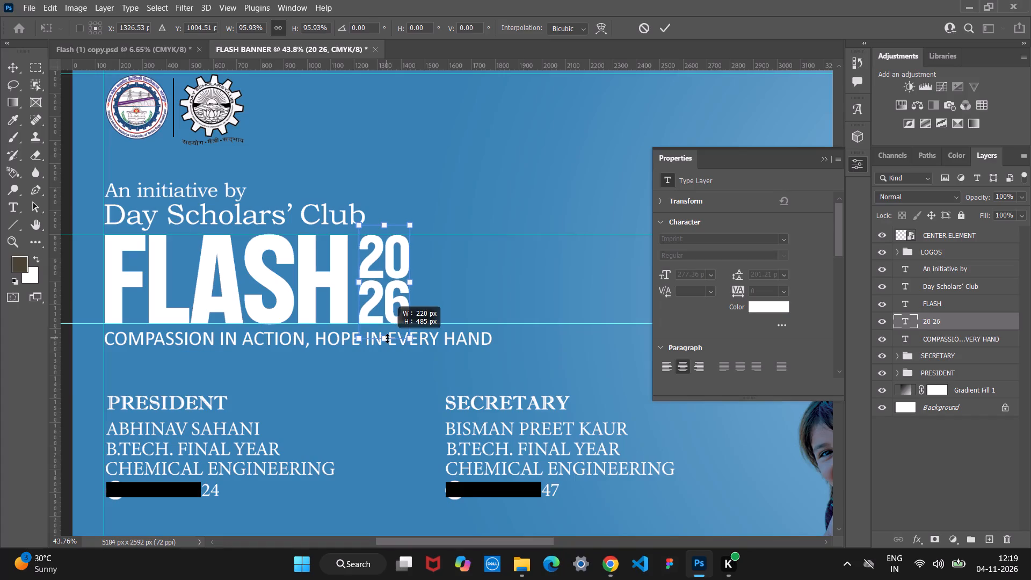
drag(387, 338, 387, 338)
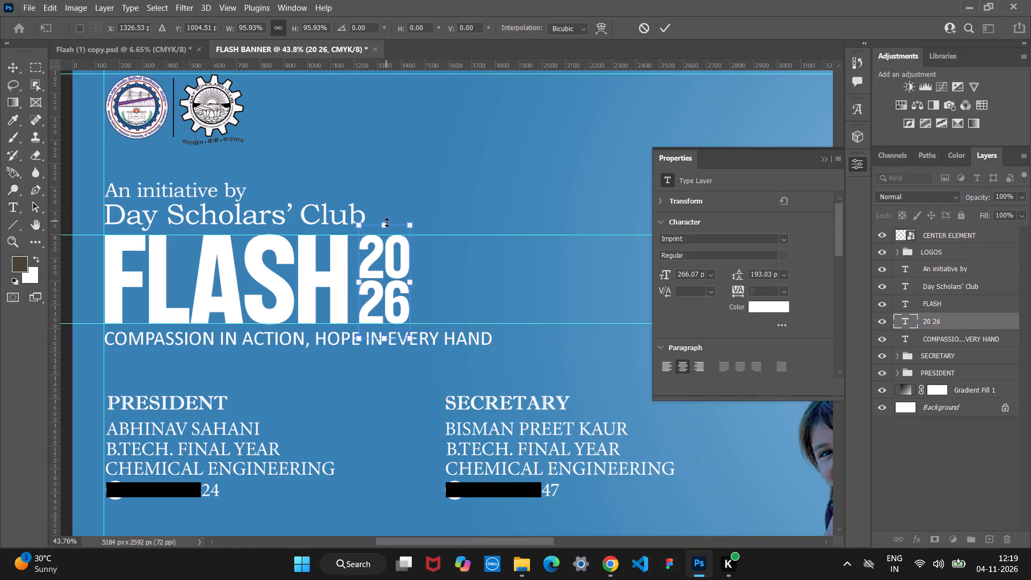
click(385, 224)
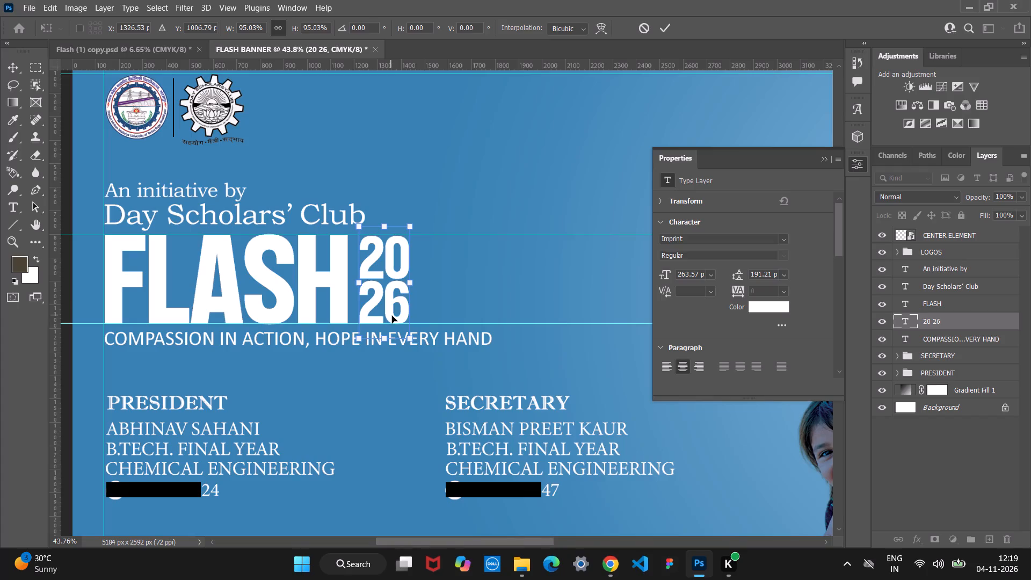
key(ctrl+space)
key(ctrl+space)
key(ctrl+space)
key(ctrl+space)
key(ctrl+space)
key(ctrl+space)
key(ctrl+space)
key(ctrl+space)
key(ctrl+space)
key(ctrl+space)
key(ctrl+space)
key(ctrl+space)
key(ctrl+space)
key(ctrl+space)
key(ctrl+space)
key(ctrl+space)
key(ctrl+space)
key(ctrl+space)
key(ctrl+space)
key(ctrl+space)
ctrl+drag(383, 317, 386, 317)
ctrl+drag(386, 317, 447, 332)
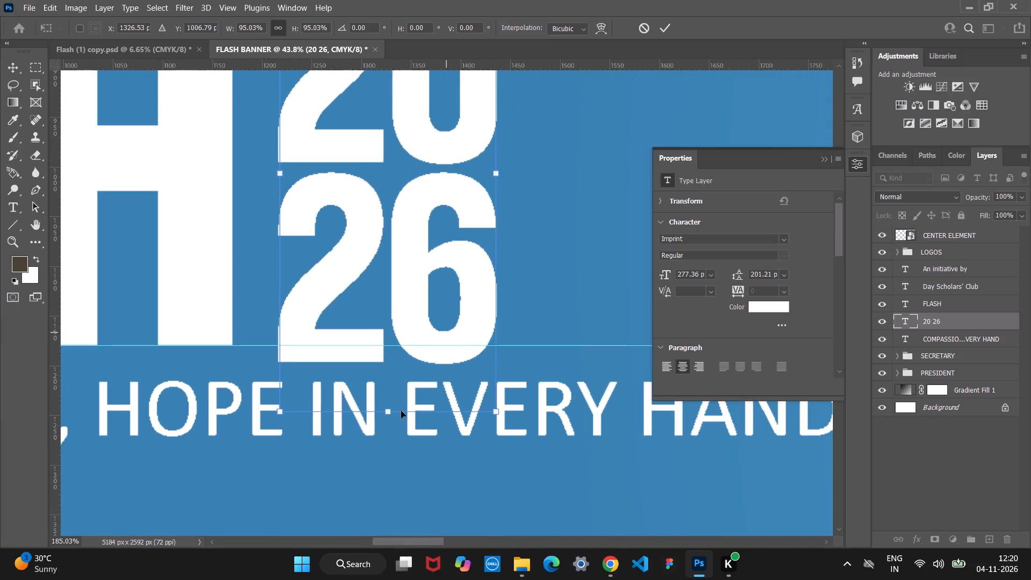
click(388, 412)
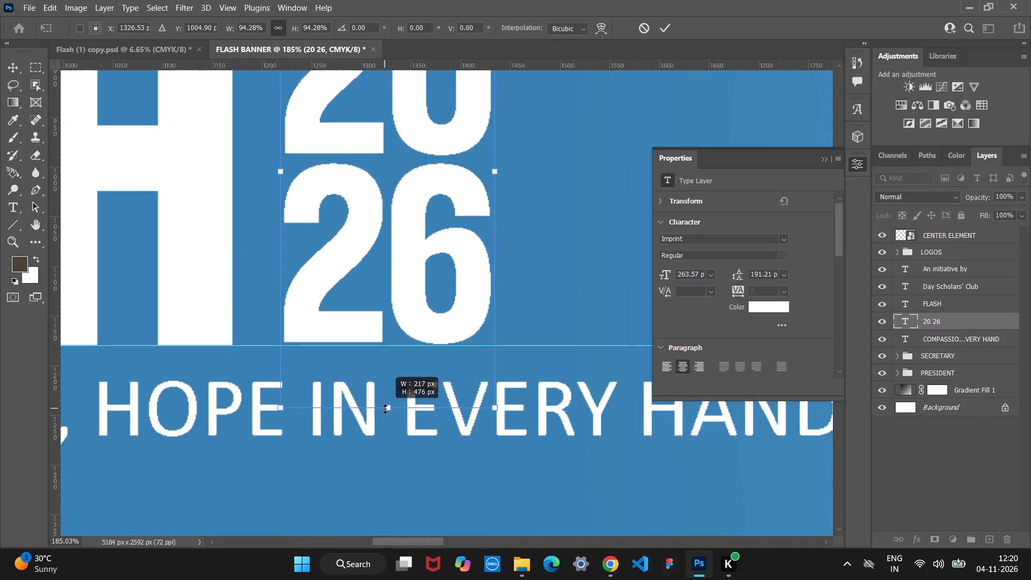
key(Return)
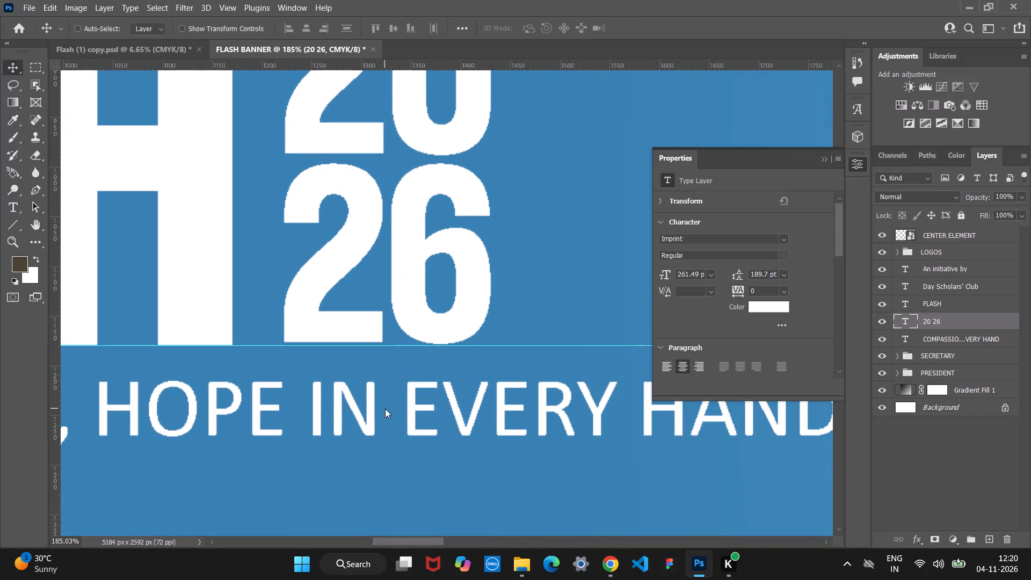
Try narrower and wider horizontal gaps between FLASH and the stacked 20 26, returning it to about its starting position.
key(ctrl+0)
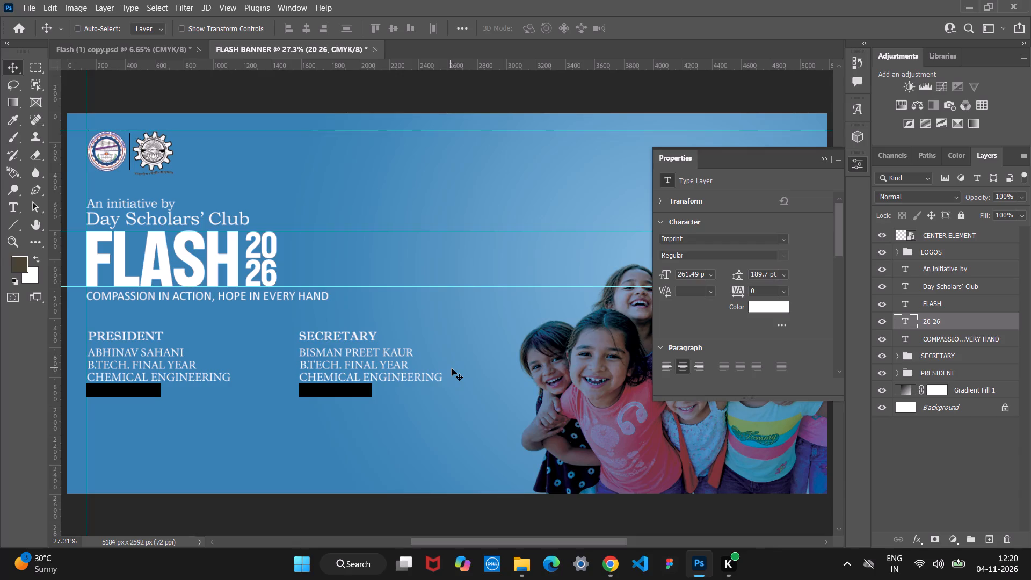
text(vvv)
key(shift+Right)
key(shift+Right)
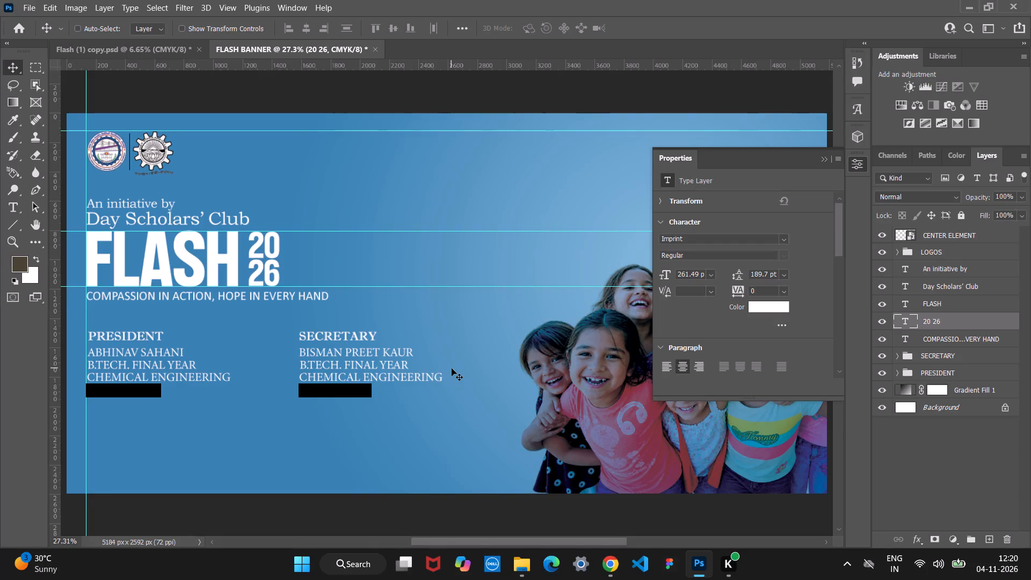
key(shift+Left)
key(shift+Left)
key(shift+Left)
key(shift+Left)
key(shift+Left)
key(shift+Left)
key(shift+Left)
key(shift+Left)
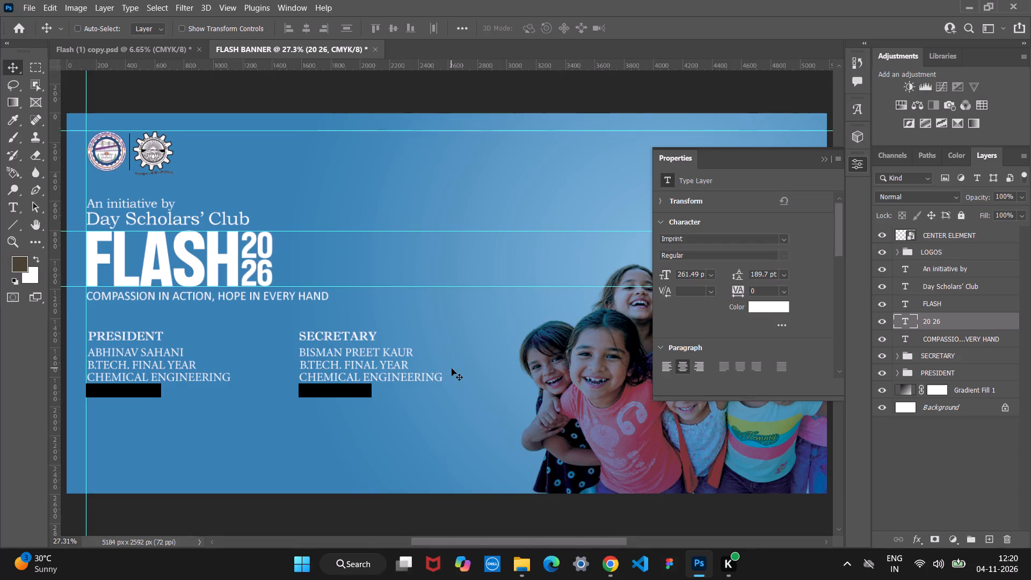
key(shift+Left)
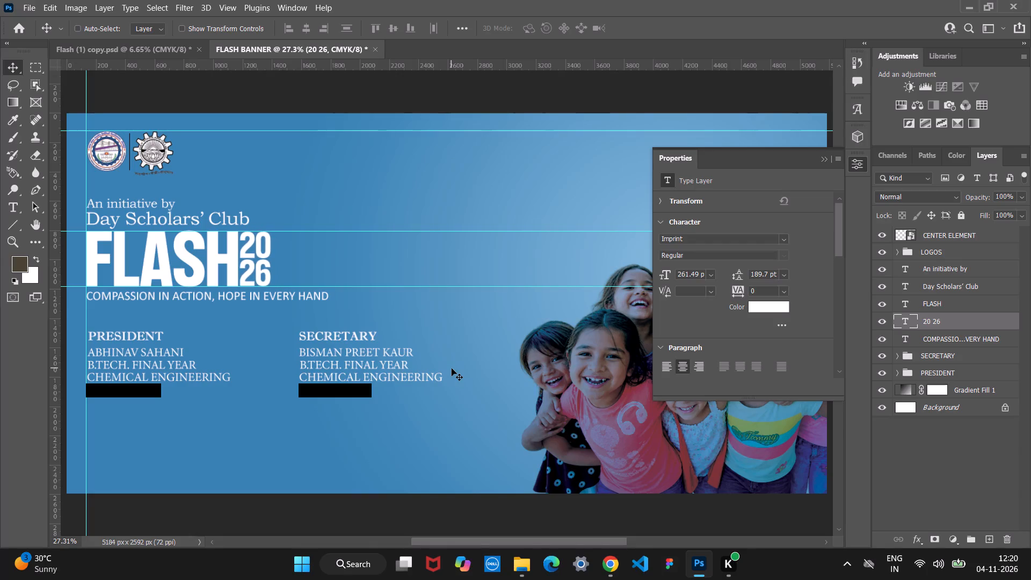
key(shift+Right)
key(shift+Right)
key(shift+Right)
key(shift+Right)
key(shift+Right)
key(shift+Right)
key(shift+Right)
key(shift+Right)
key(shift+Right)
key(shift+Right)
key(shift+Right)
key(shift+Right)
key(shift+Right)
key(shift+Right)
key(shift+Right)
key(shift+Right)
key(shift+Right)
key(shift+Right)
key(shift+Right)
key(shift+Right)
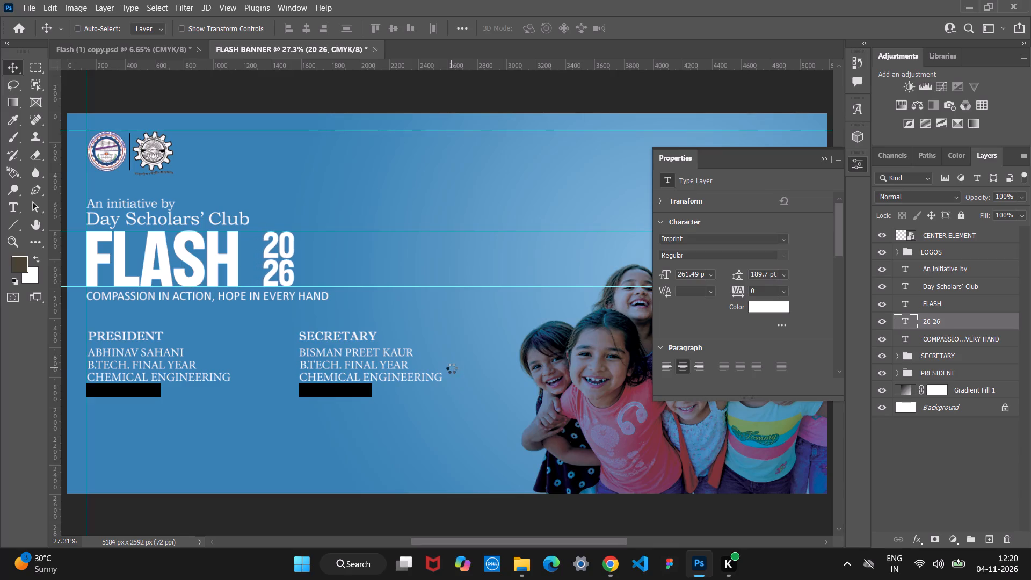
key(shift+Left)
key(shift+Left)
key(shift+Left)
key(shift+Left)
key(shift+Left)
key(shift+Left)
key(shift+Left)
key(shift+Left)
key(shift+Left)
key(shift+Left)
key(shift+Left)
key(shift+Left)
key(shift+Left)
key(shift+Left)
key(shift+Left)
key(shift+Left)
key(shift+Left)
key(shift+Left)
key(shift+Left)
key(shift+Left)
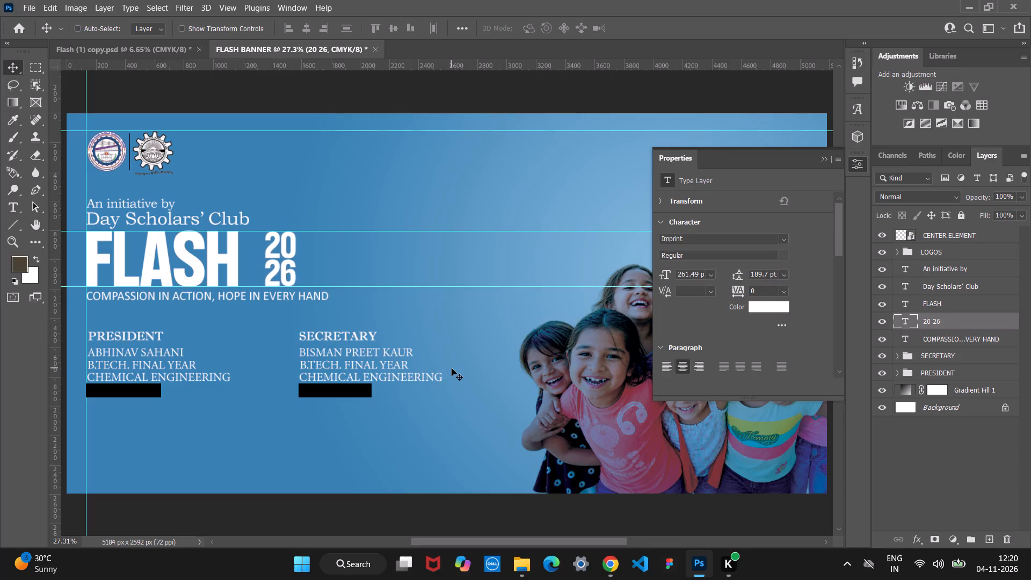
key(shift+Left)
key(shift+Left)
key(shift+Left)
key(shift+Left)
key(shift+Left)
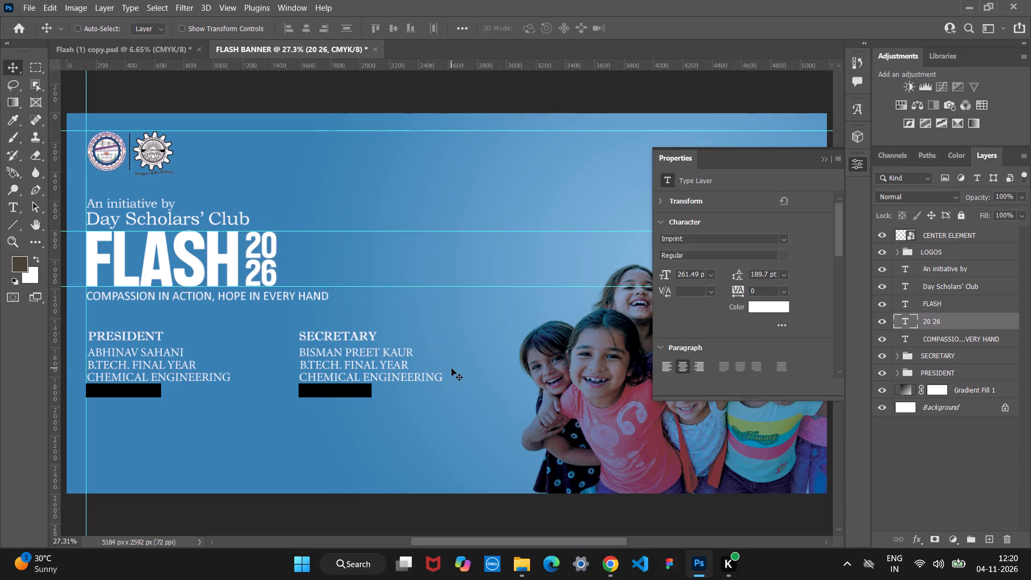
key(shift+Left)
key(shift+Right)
Set the An initiative by and Day Scholars' Club text to Times New Roman Regular with tracking 0.
click(785, 238)
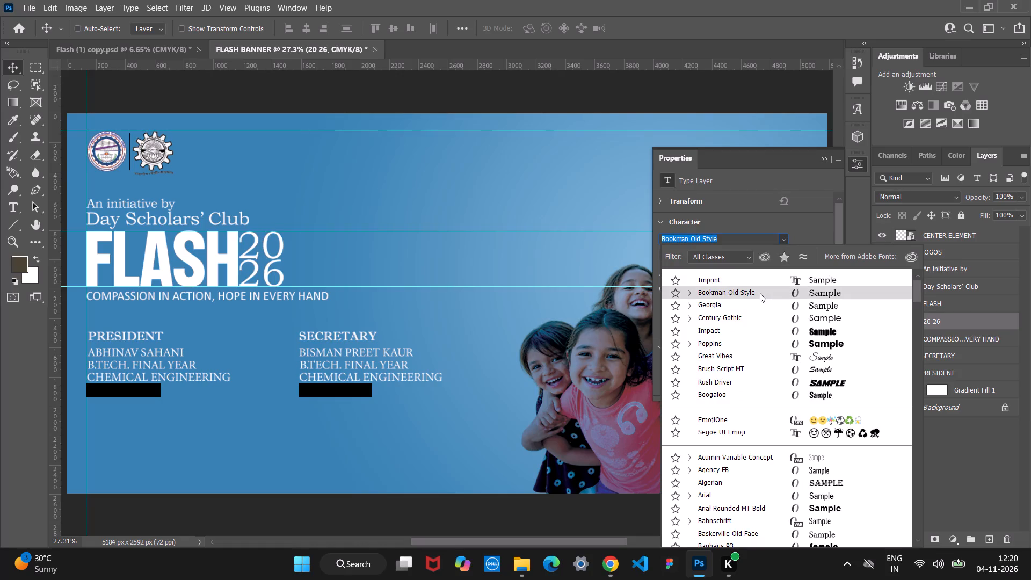
click(614, 0)
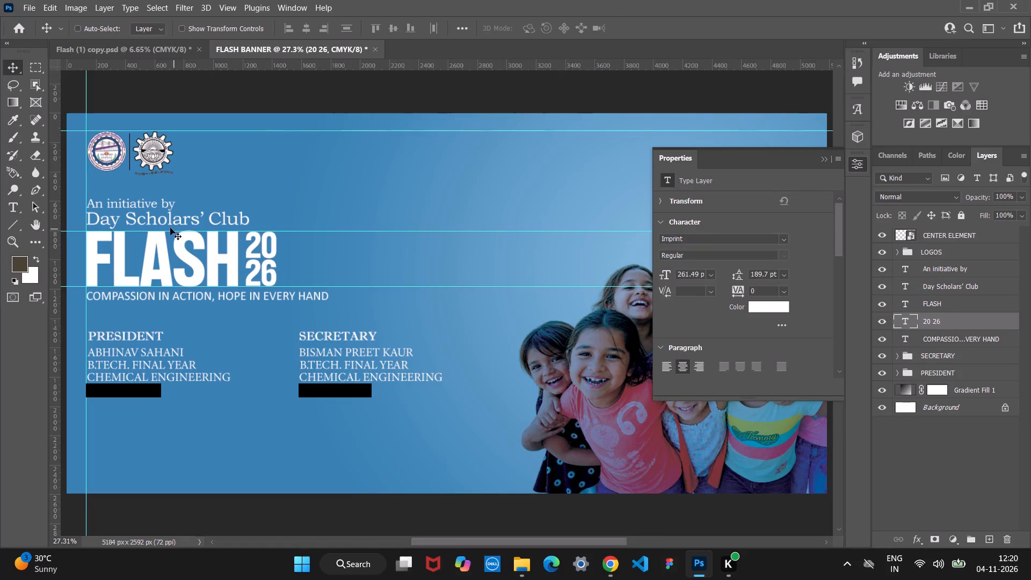
click(946, 266)
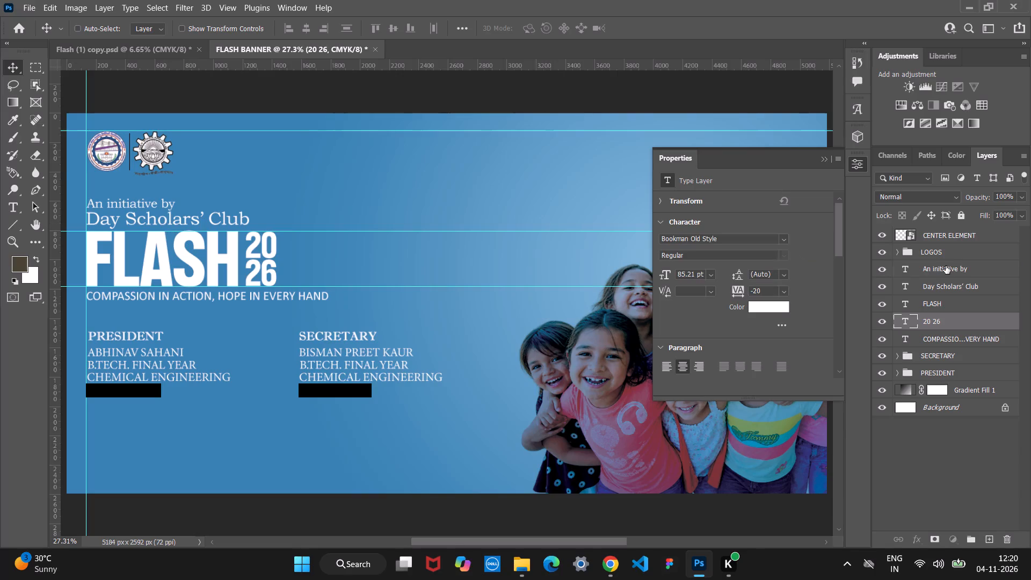
shift+click(943, 286)
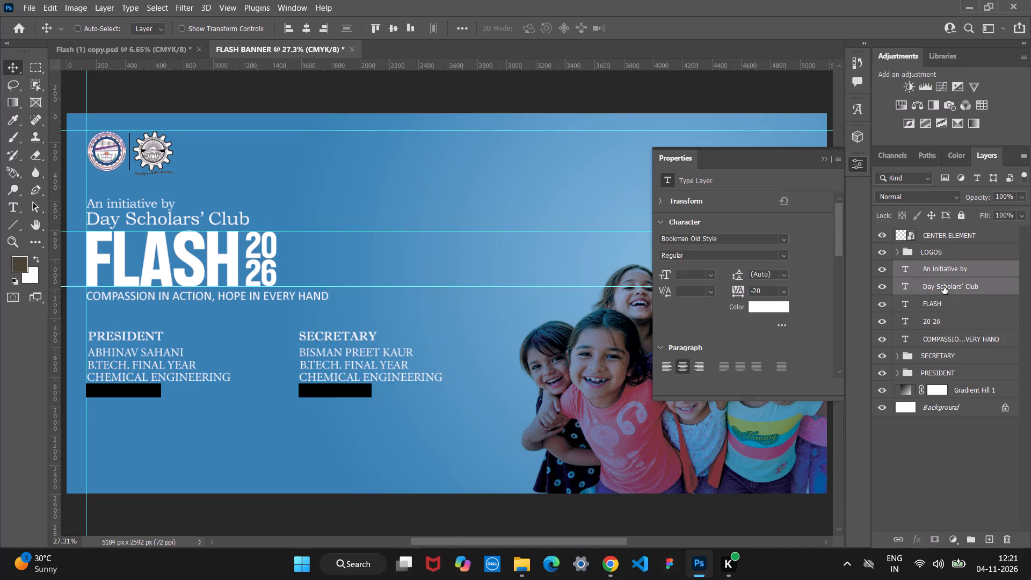
click(784, 242)
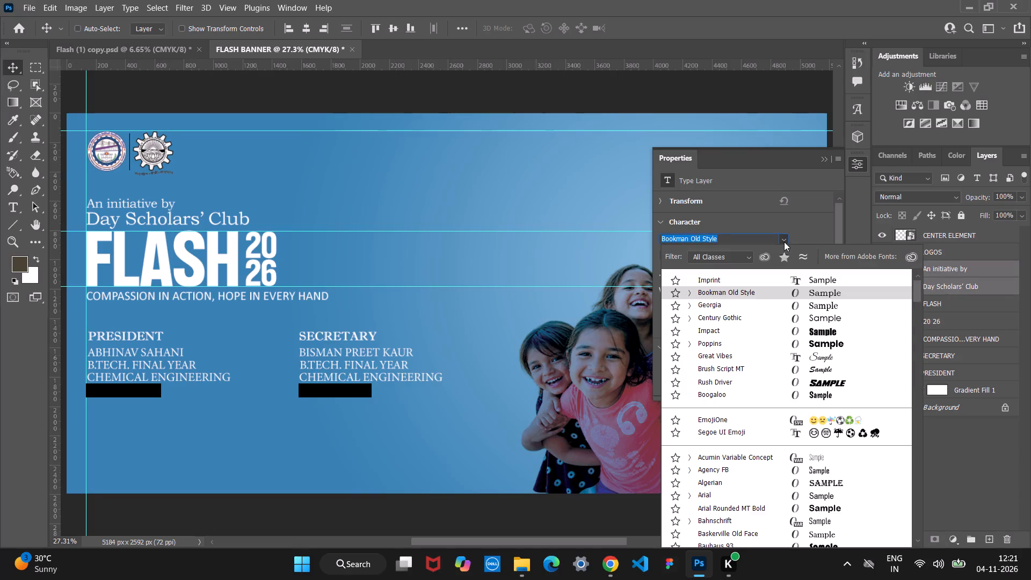
text(times)
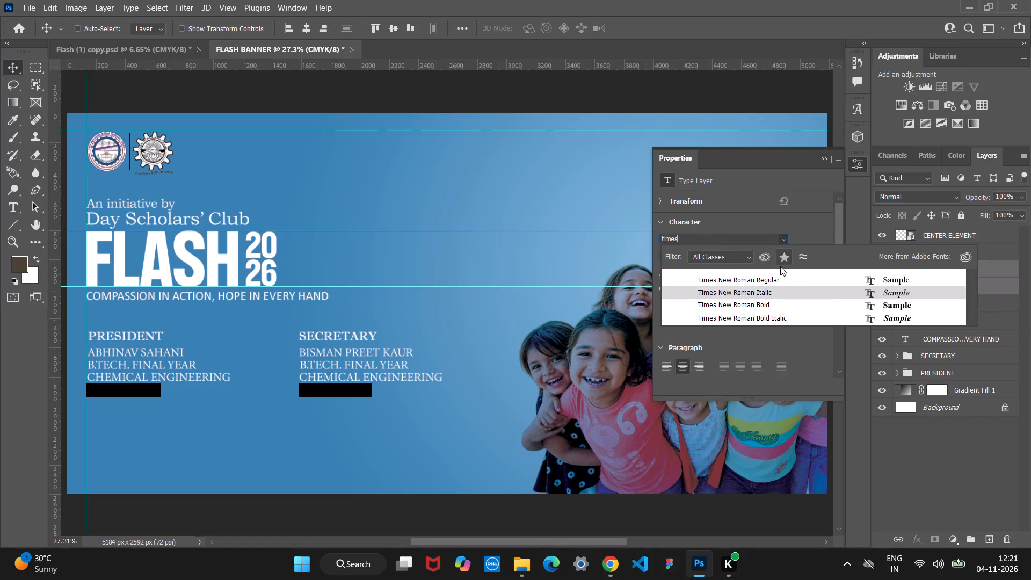
click(779, 279)
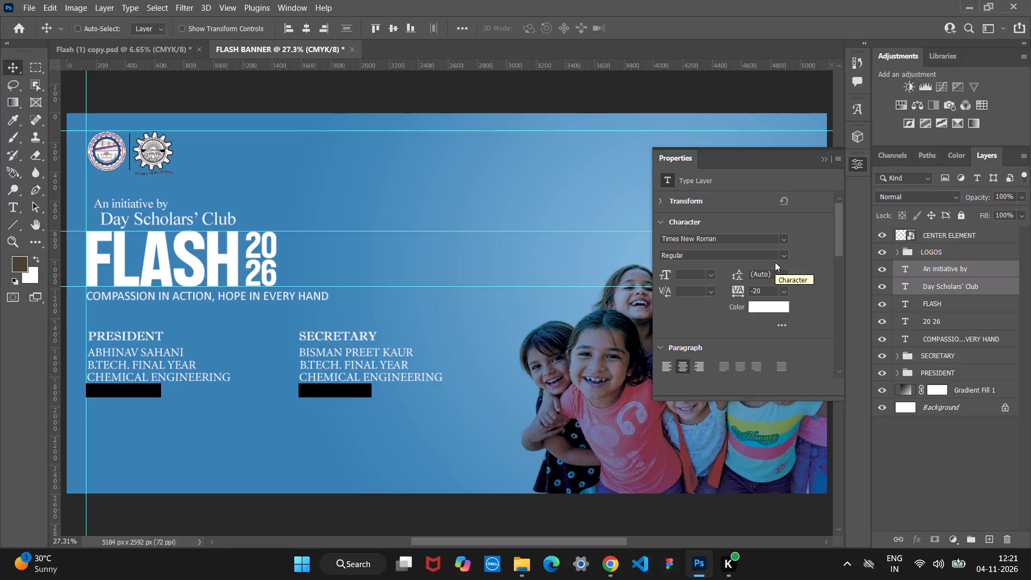
click(785, 290)
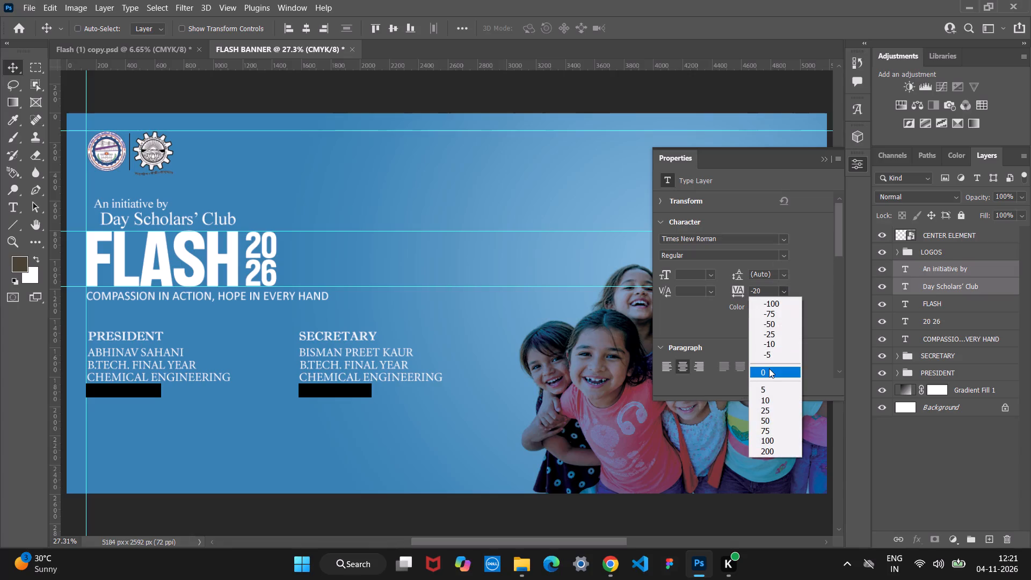
click(769, 368)
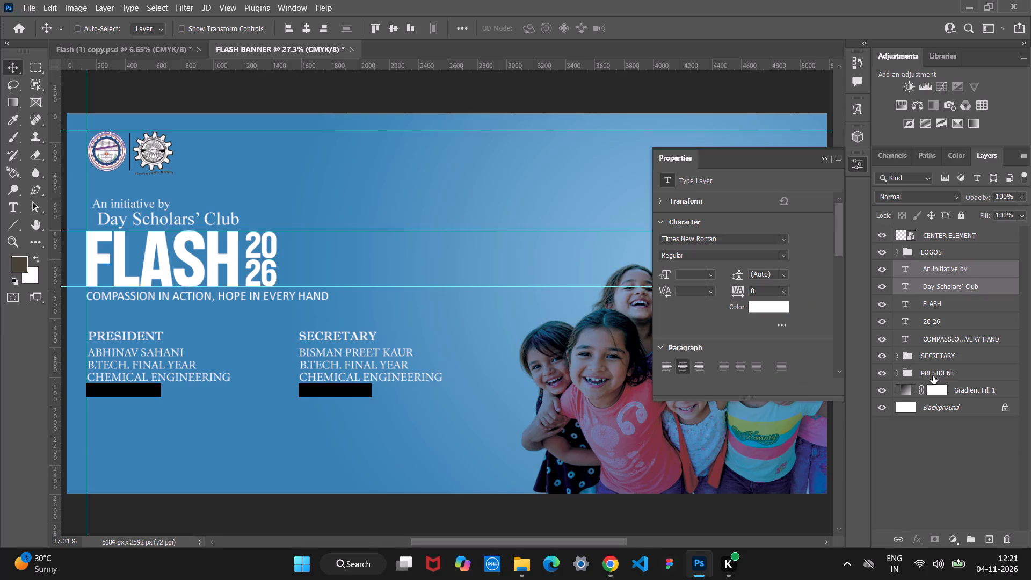
Move the PRESIDENT group above the SECRETARY group in the layer order.
drag(935, 372, 920, 348)
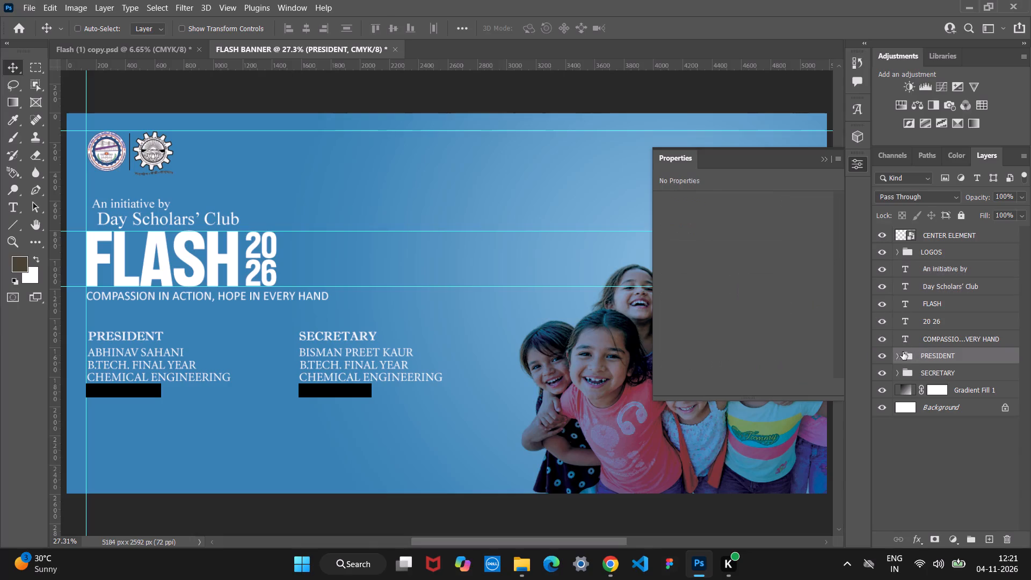
Reorder the PRESIDENT group's layers as heading, name, B.TECH. FINAL YEAR and CHEMICAL ENGINEERING above the phone number and icon, with the icon's effects collapsed.
click(899, 351)
scroll(915, 411, down, 2)
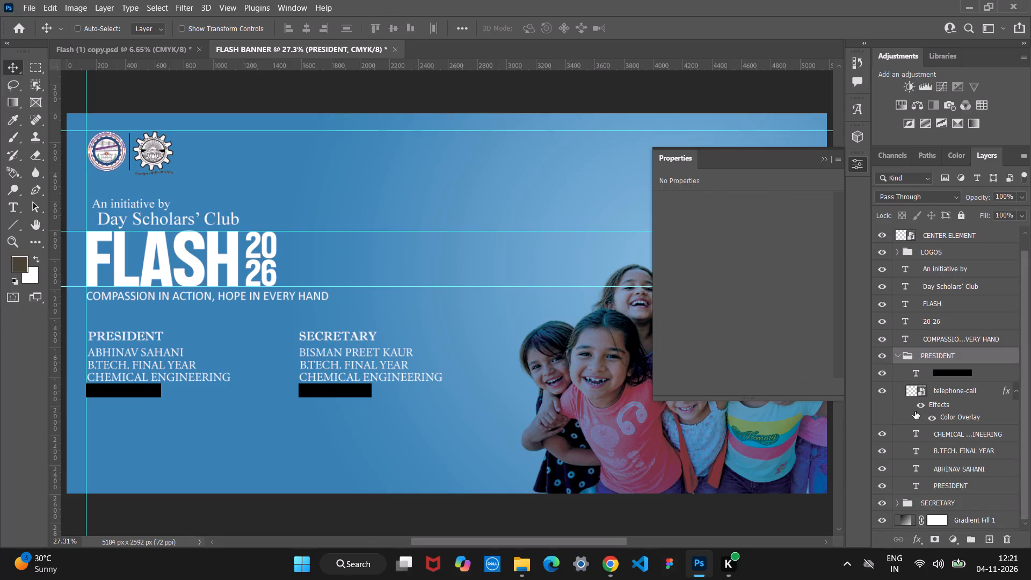
click(900, 483)
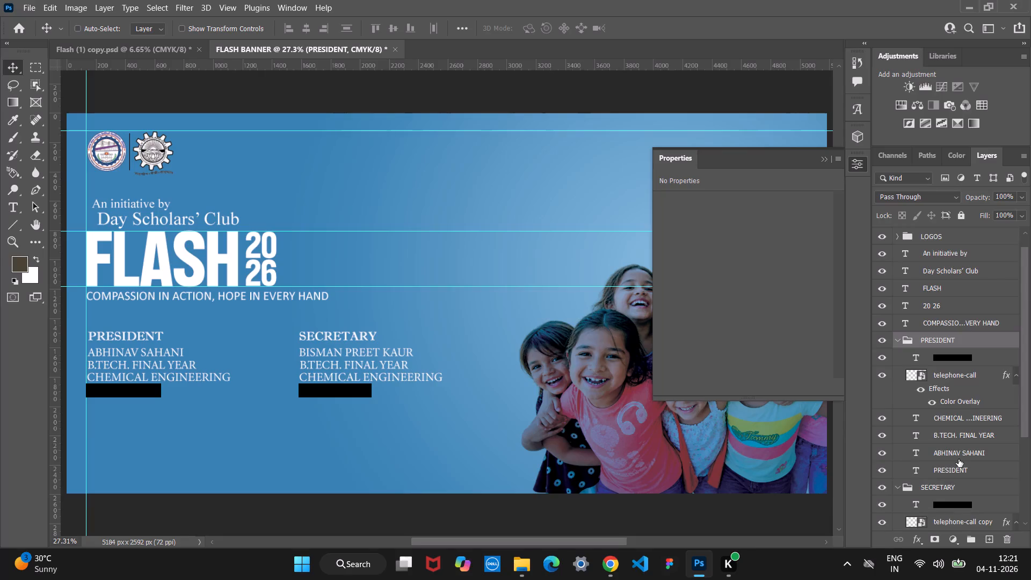
scroll(959, 459, down, 2)
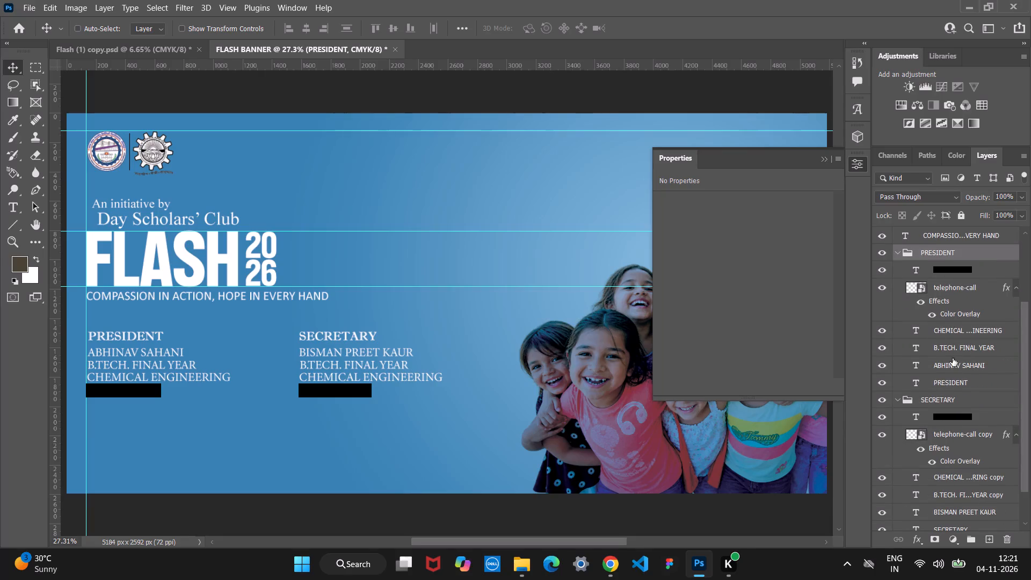
drag(967, 383, 918, 264)
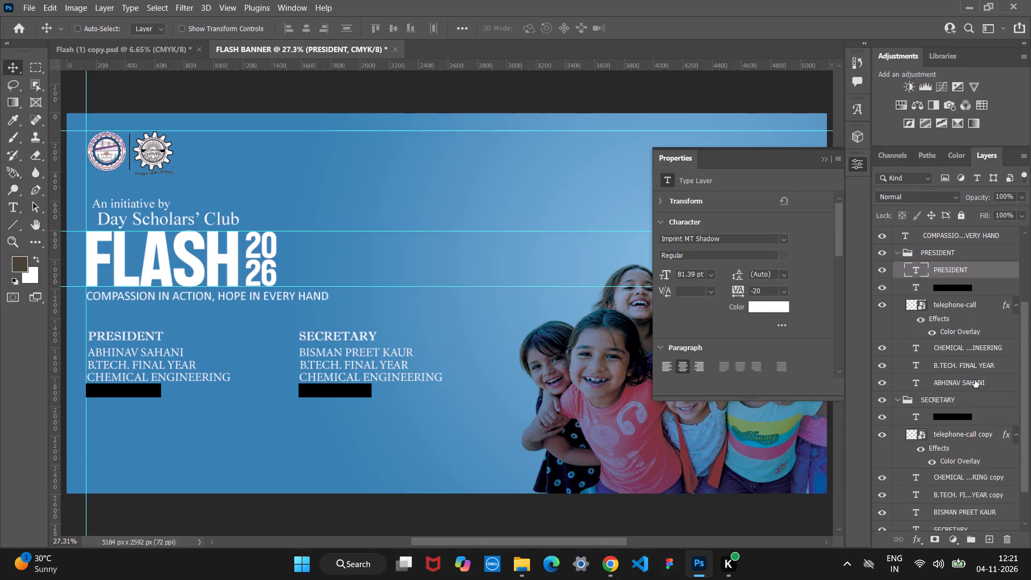
drag(968, 381, 922, 284)
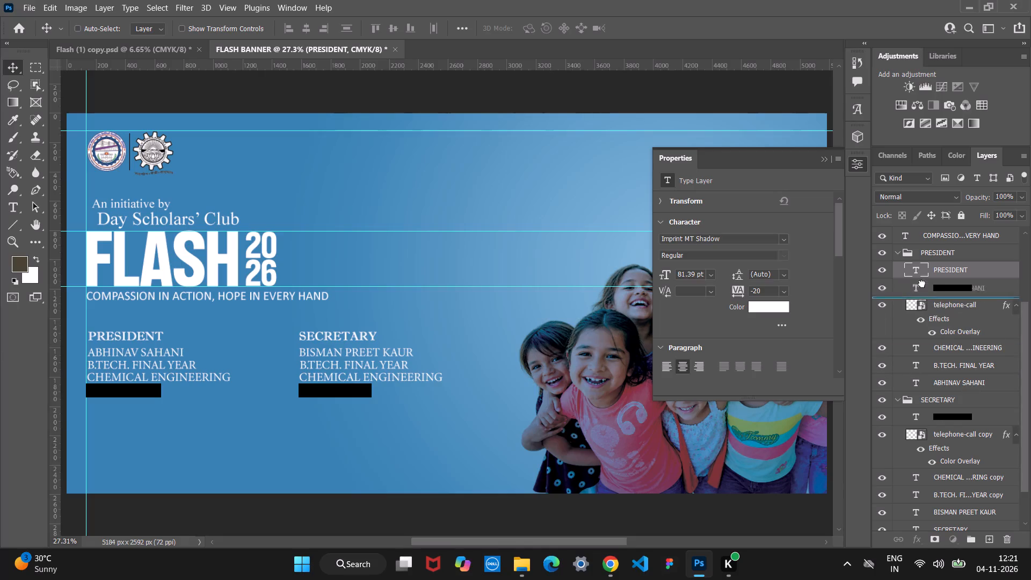
drag(922, 284, 919, 279)
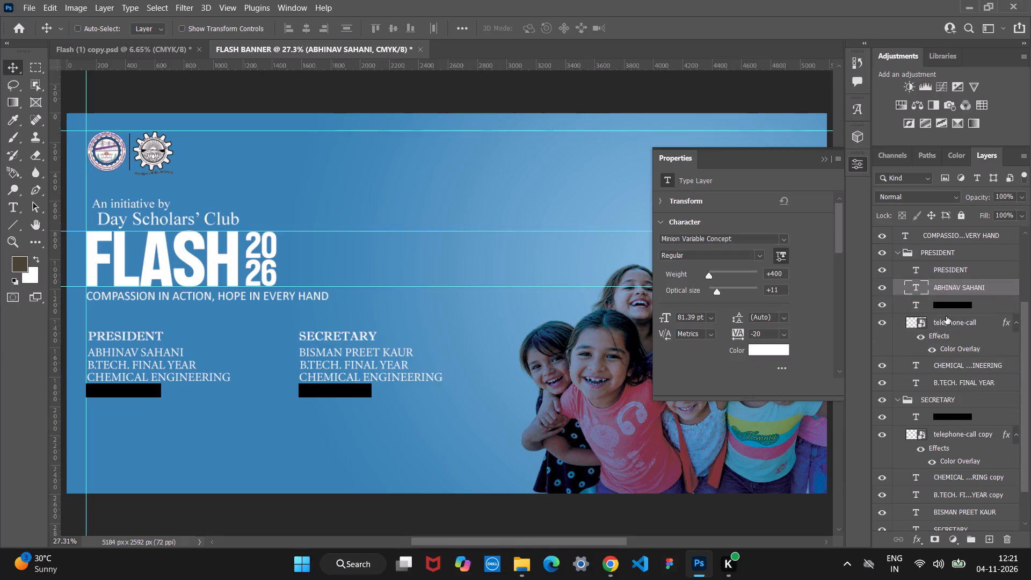
drag(970, 375, 968, 340)
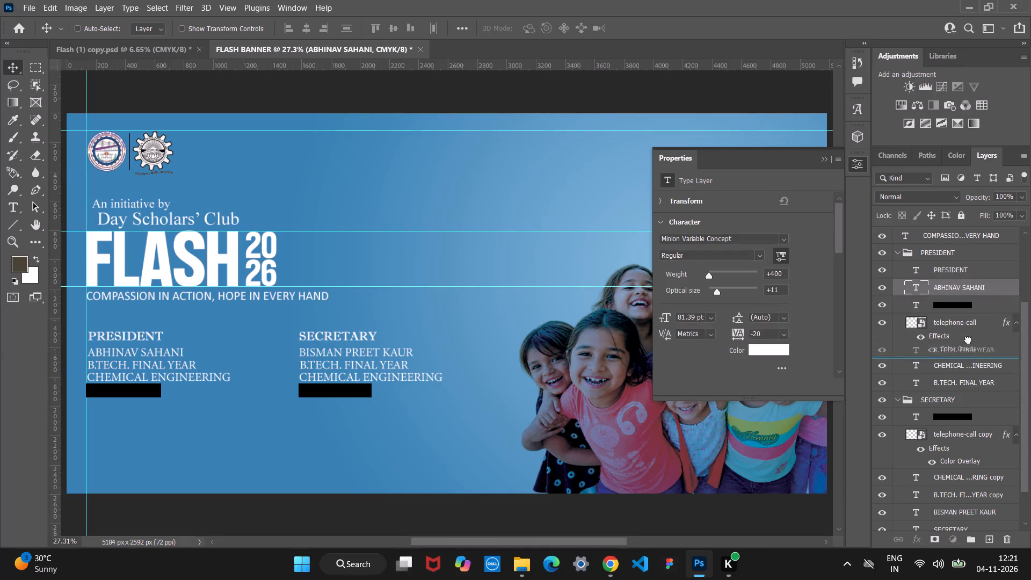
drag(968, 340, 968, 293)
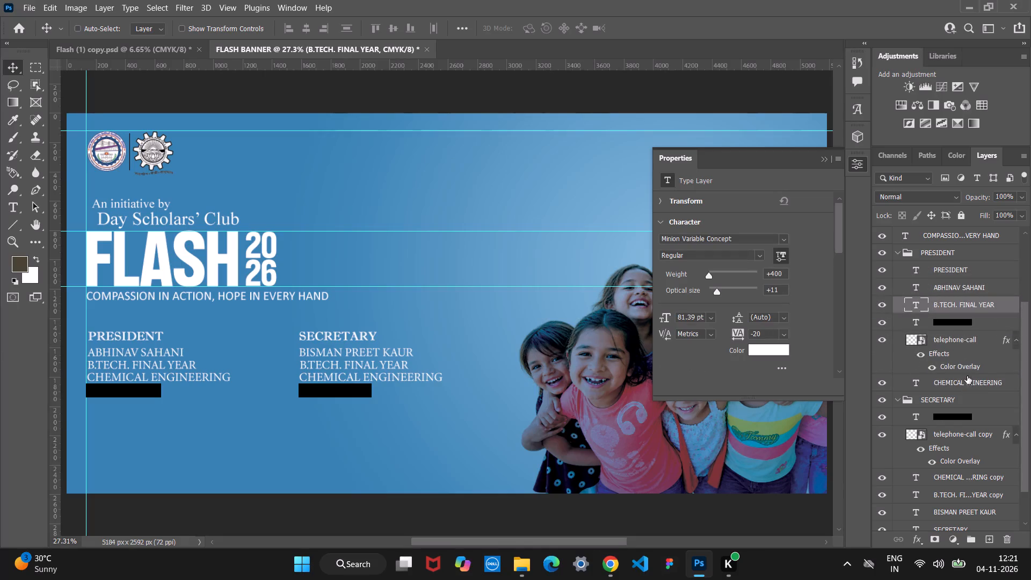
drag(967, 378, 965, 339)
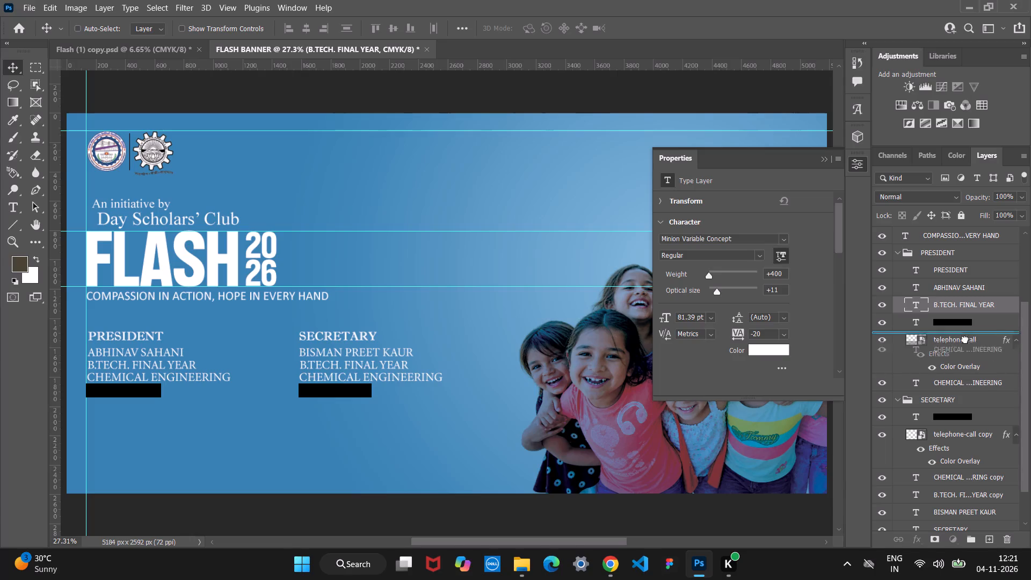
drag(965, 339, 961, 315)
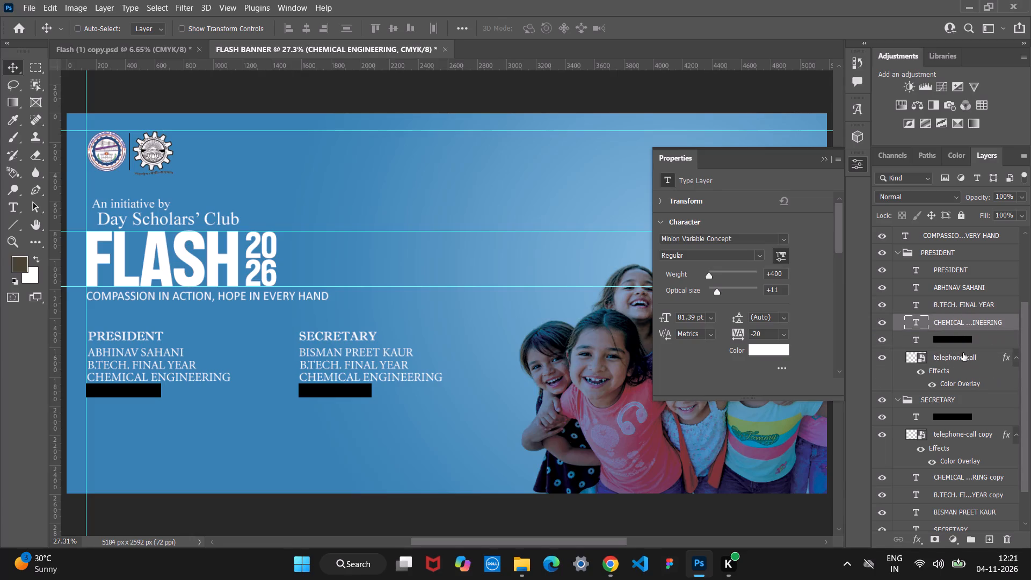
click(1014, 357)
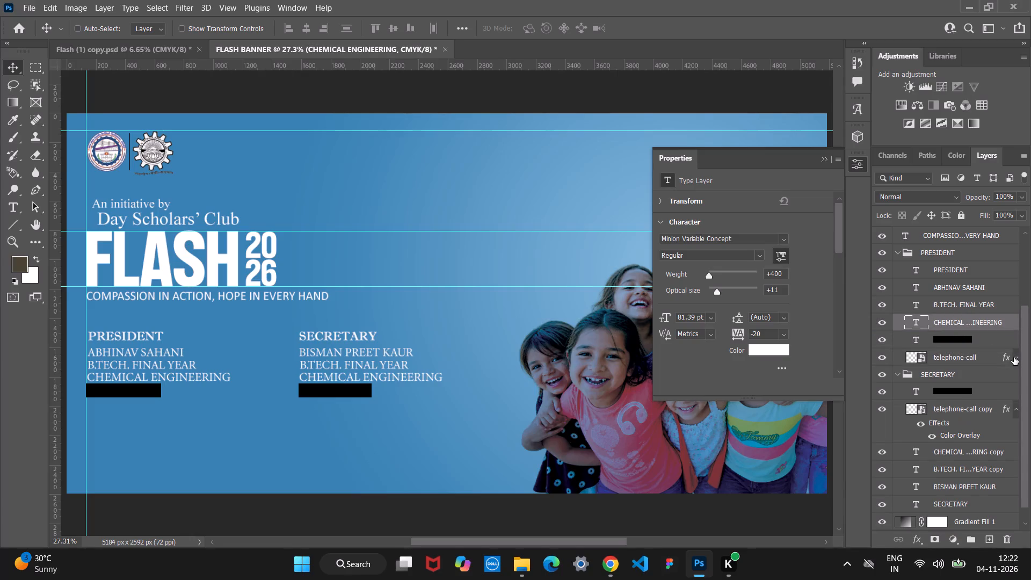
Reorder the SECRETARY group's layers into the same heading, name, year, department, phone number and icon sequence, and collapse the icon's effects.
scroll(1014, 357, down, 1)
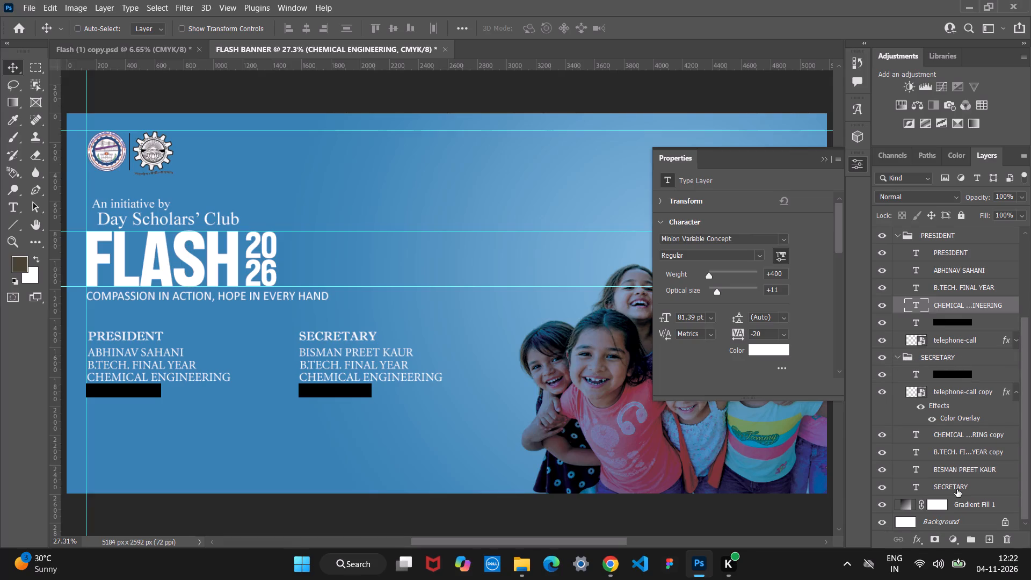
drag(957, 489, 957, 371)
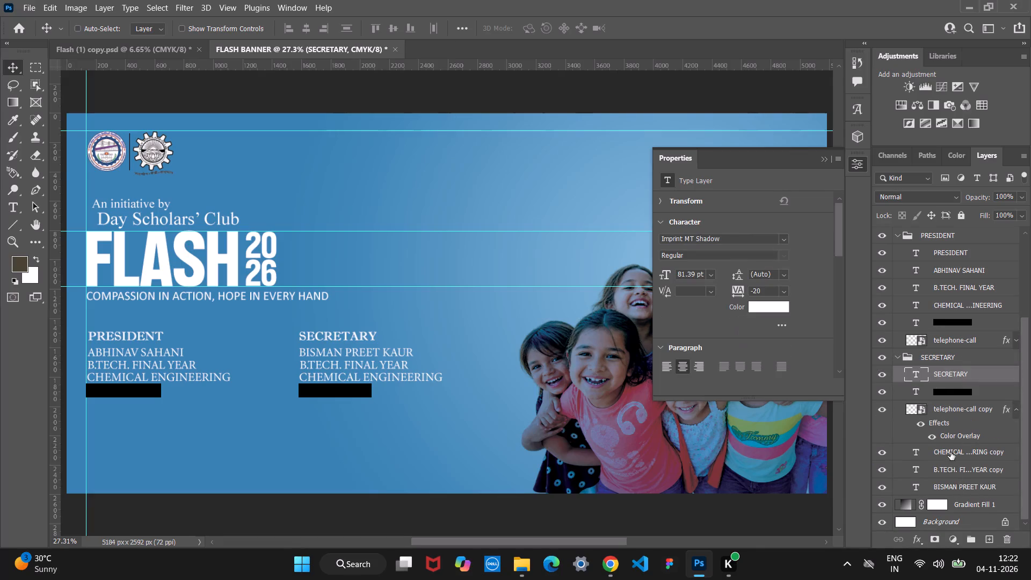
drag(951, 483, 950, 383)
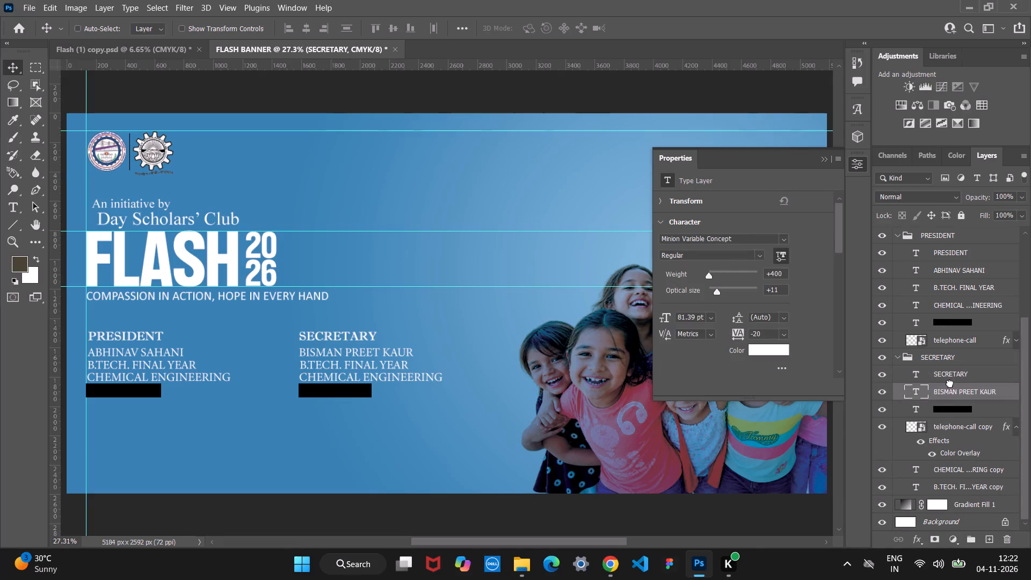
drag(958, 481, 959, 402)
drag(957, 488, 957, 429)
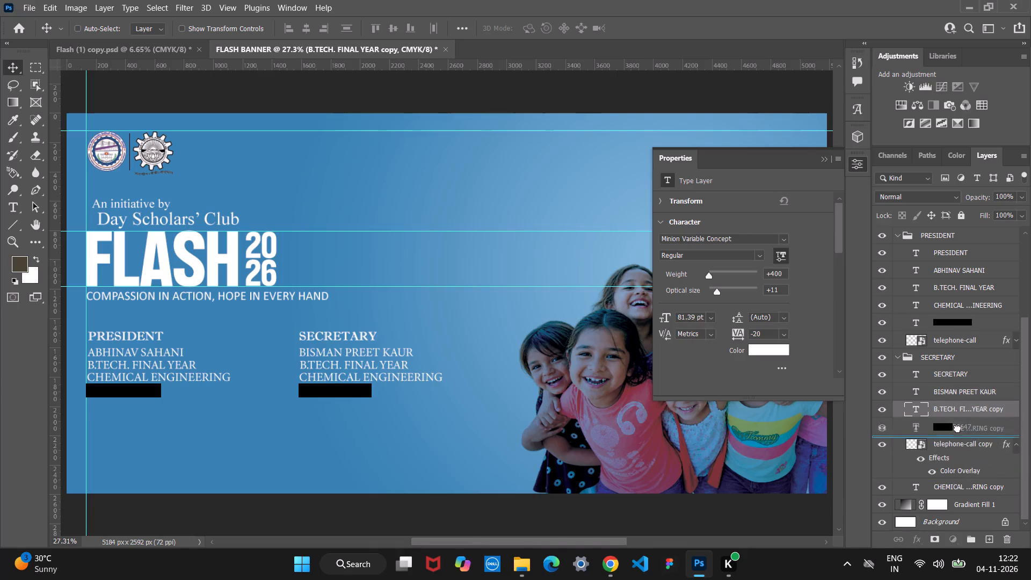
drag(957, 429, 957, 422)
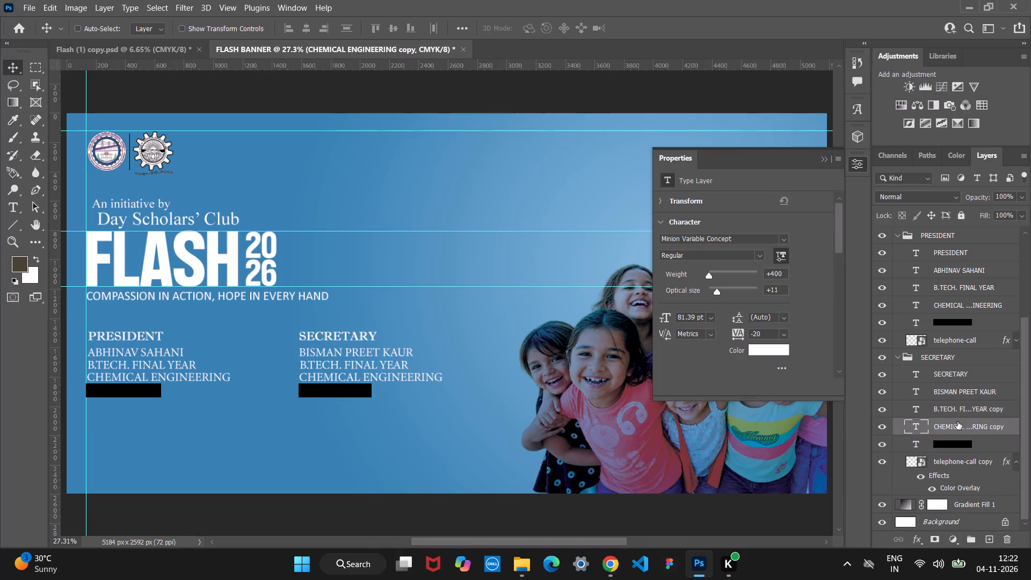
click(1012, 461)
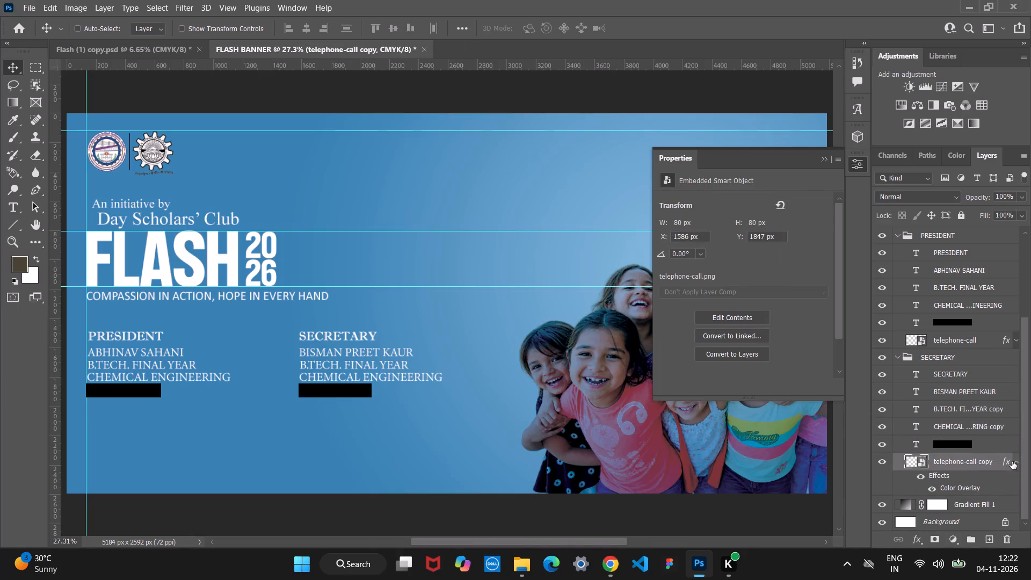
click(1014, 462)
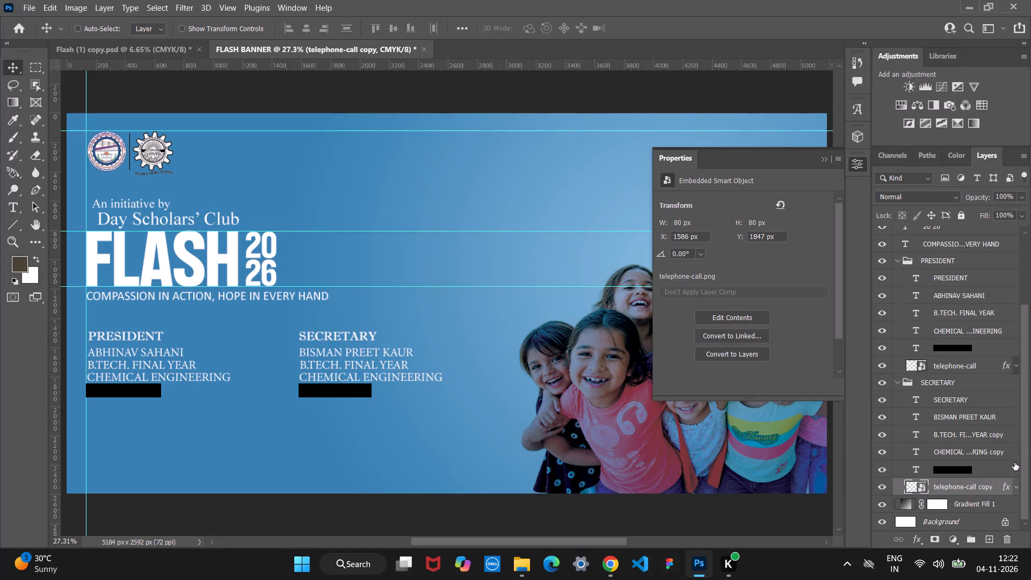
Set all text layers in the PRESIDENT and SECRETARY groups to Times New Roman Regular.
scroll(1014, 462, down, 1)
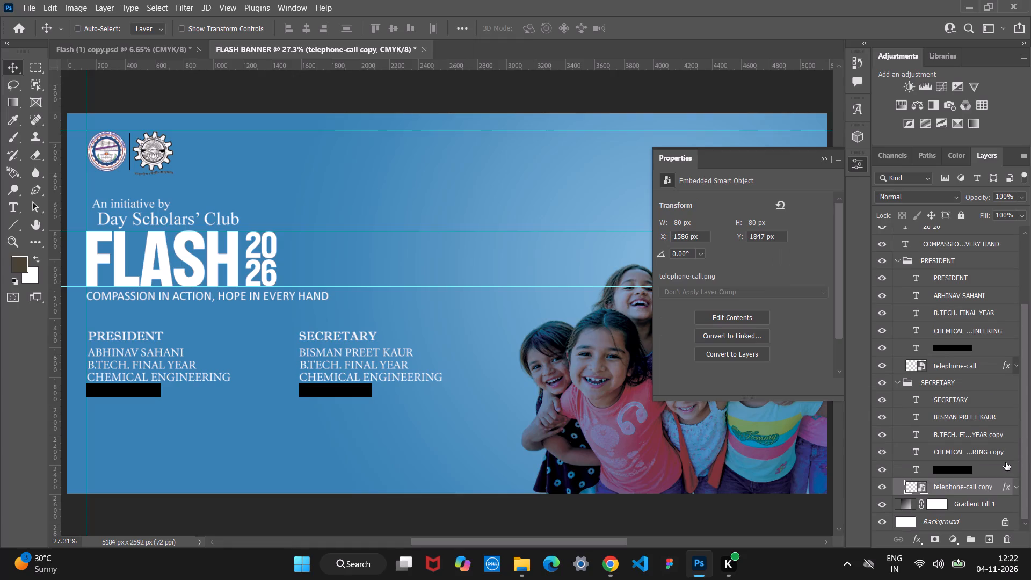
click(993, 464)
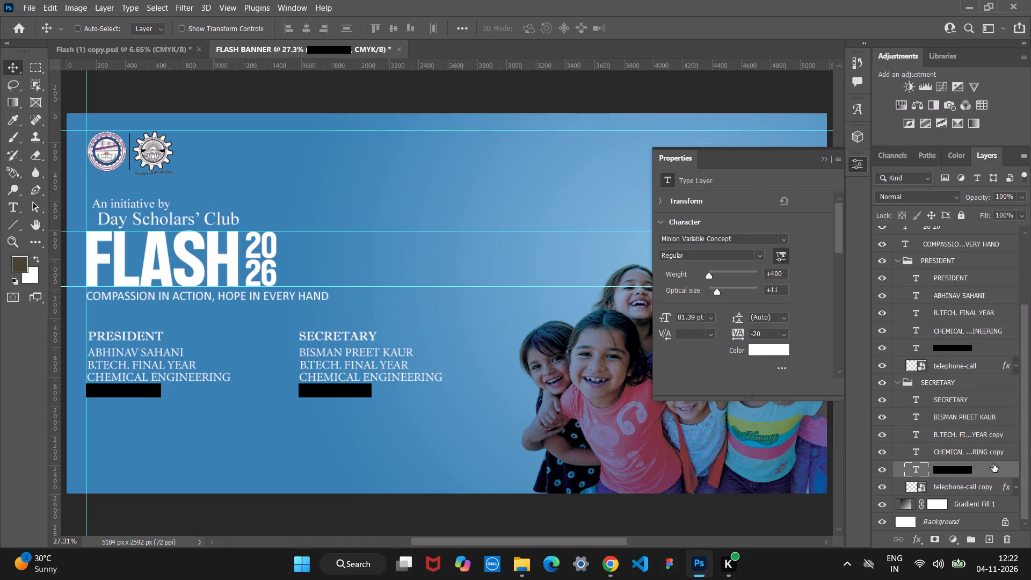
shift+click(986, 397)
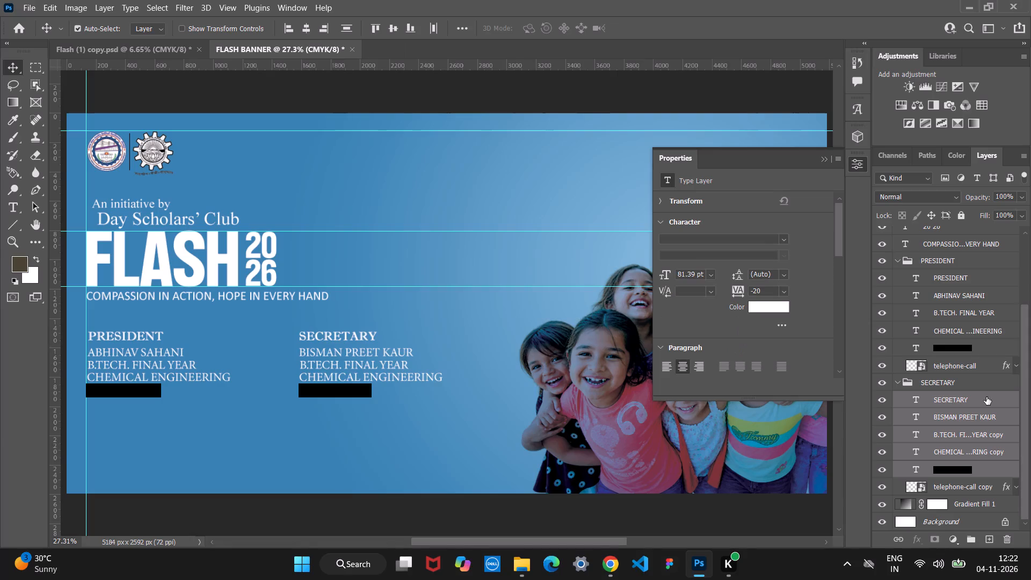
ctrl+click(954, 345)
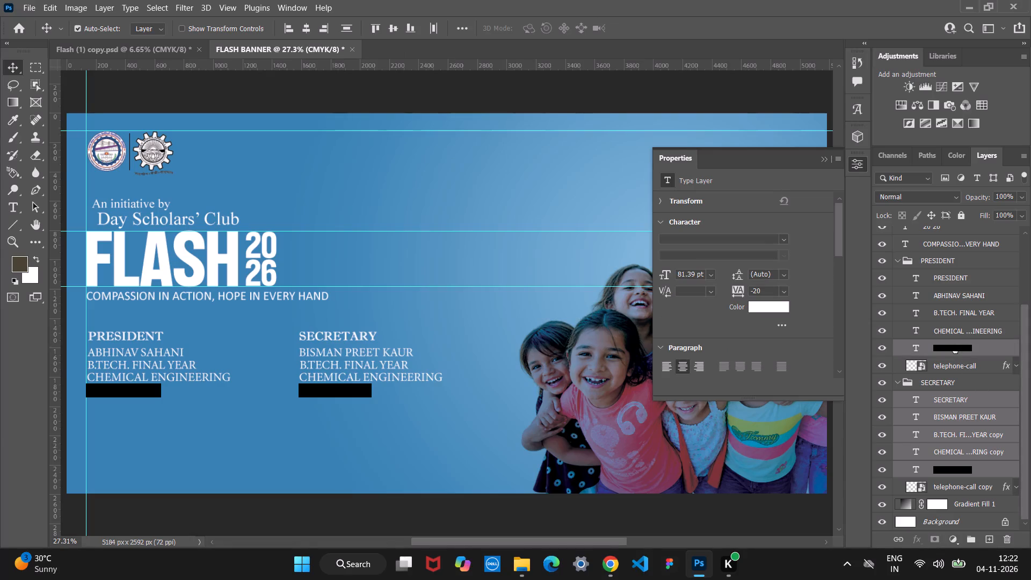
ctrl+shift+click(960, 277)
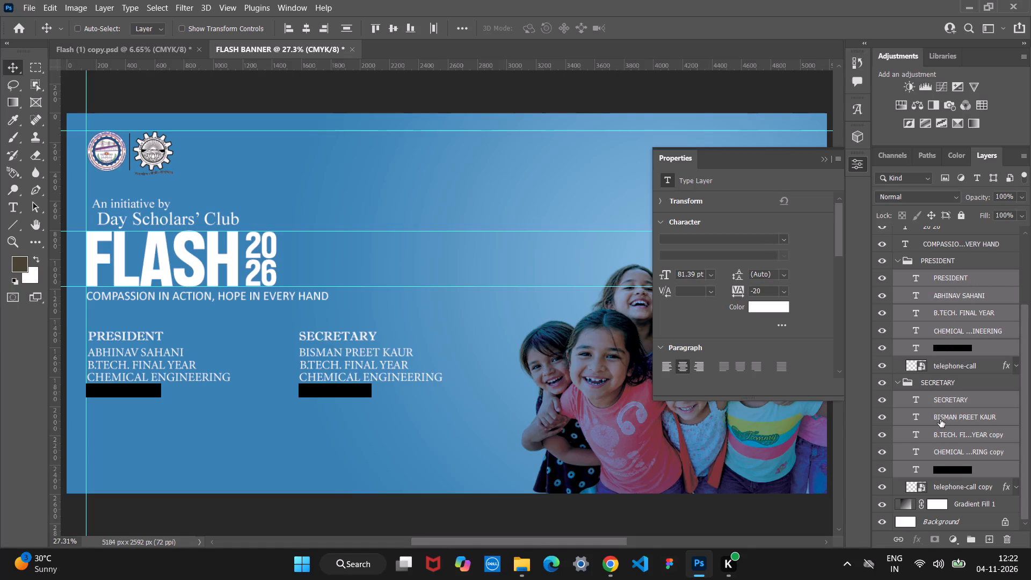
click(745, 239)
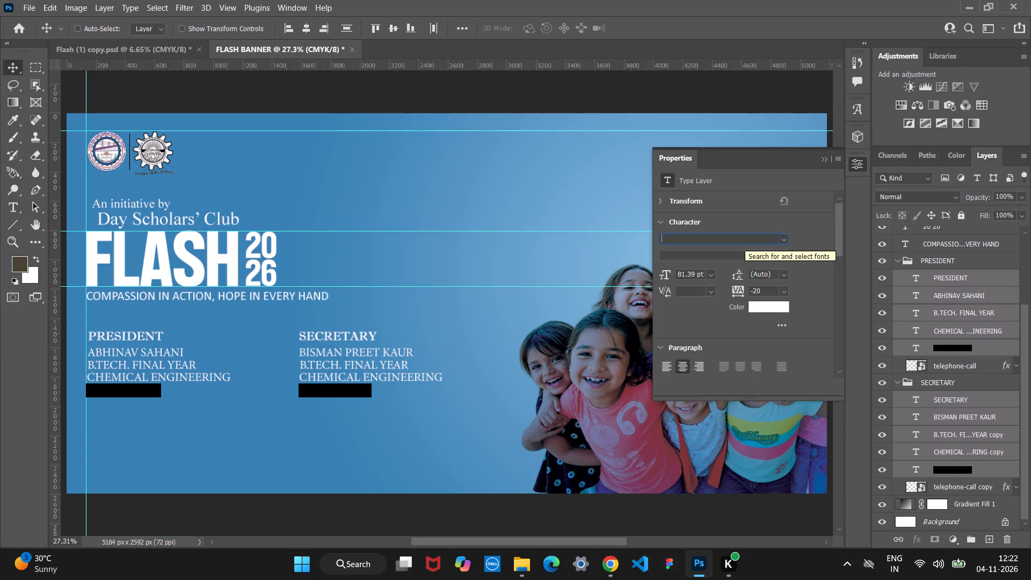
text(ti)
text(mes)
key(space)
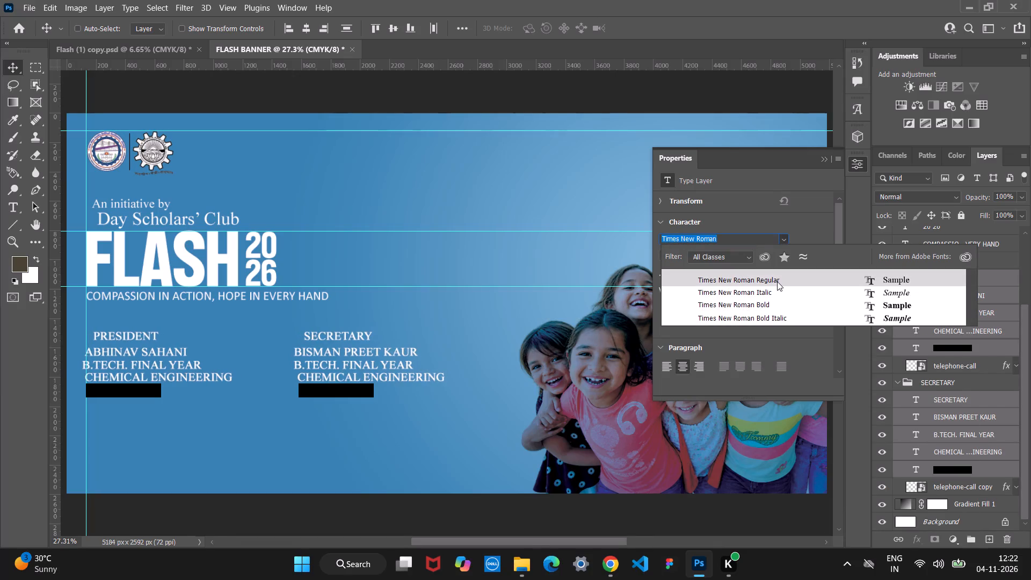
click(777, 281)
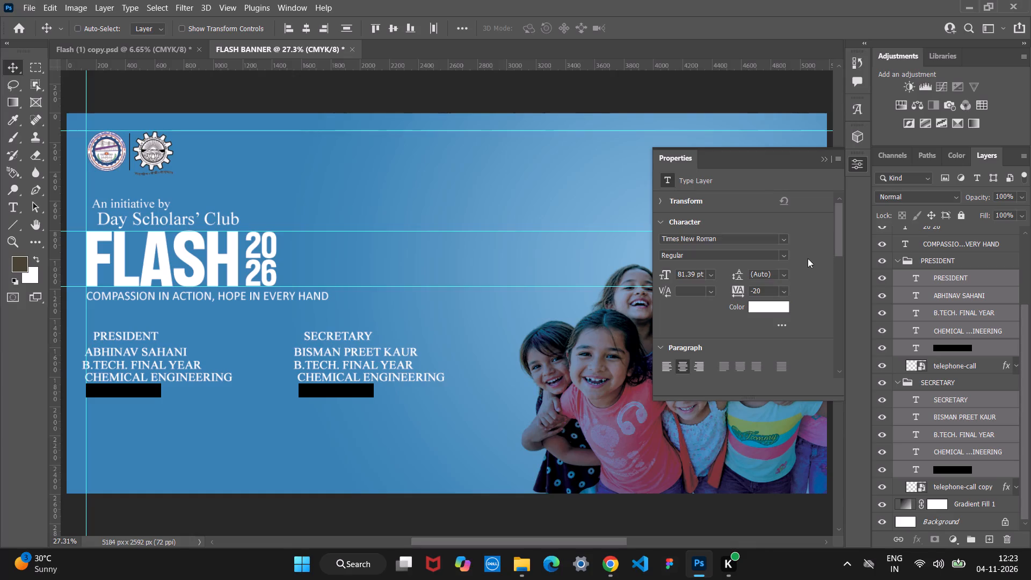
Search the available fonts for "play fa" and "playf" with the PRESIDENT and SECRETARY text layers still selected.
click(727, 237)
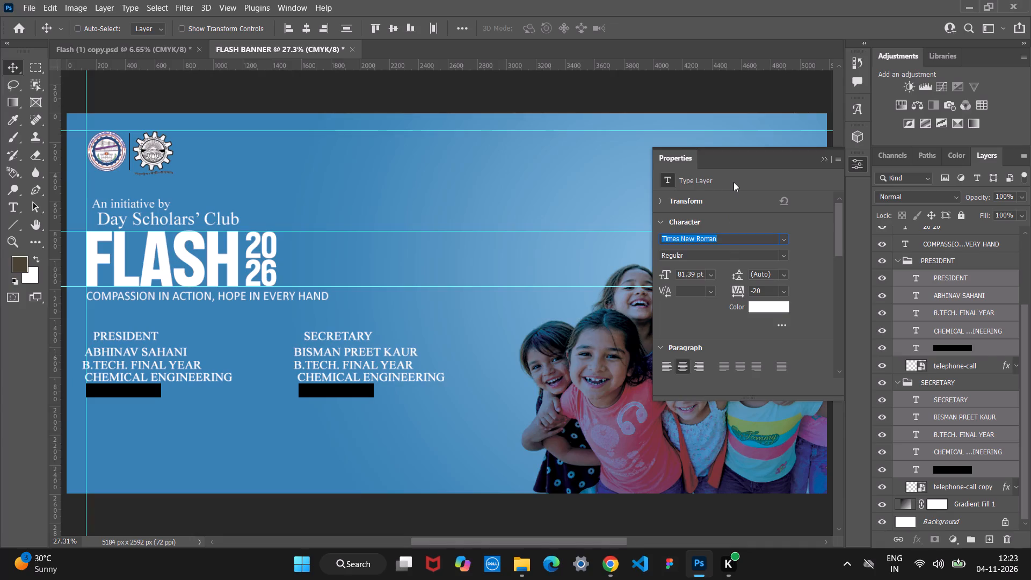
text(play)
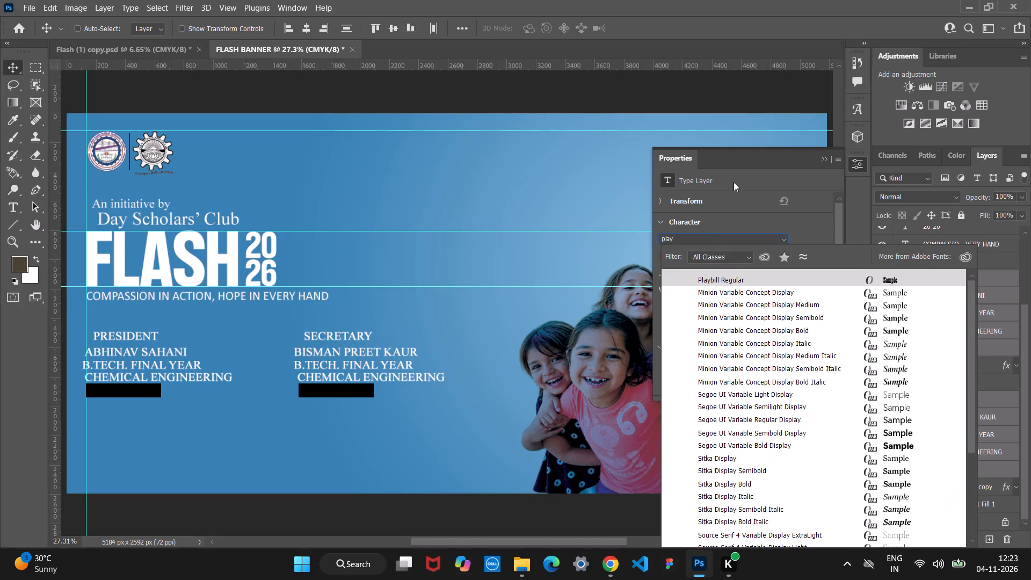
key(space)
text(fa)
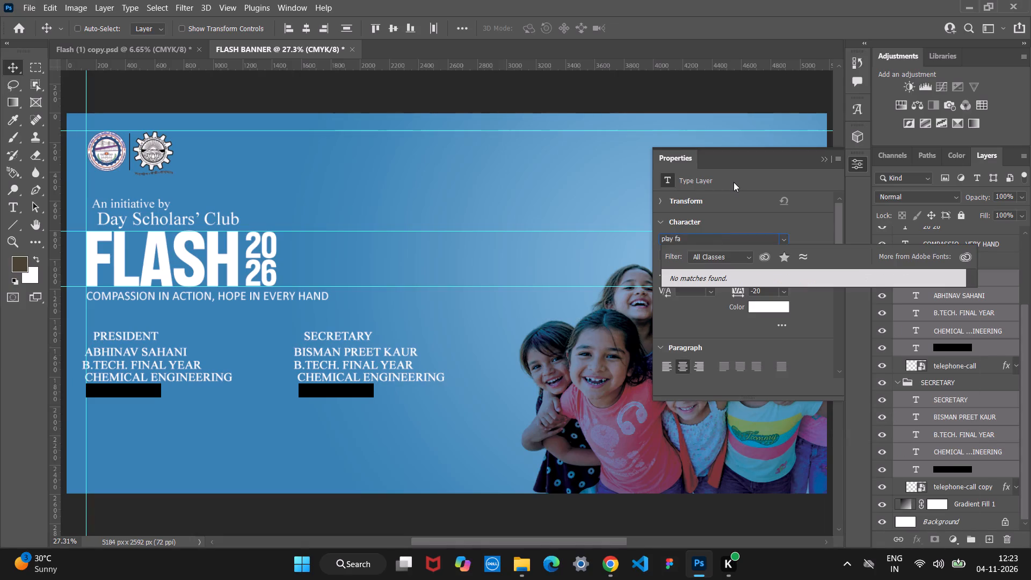
key(BackSpace)
key(BackSpace)
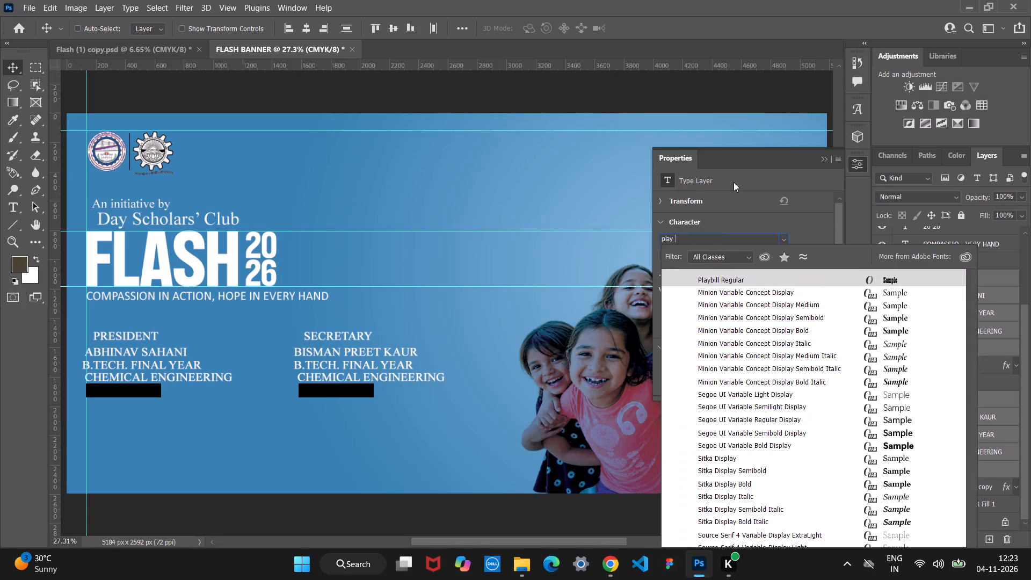
key(BackSpace)
key(f)
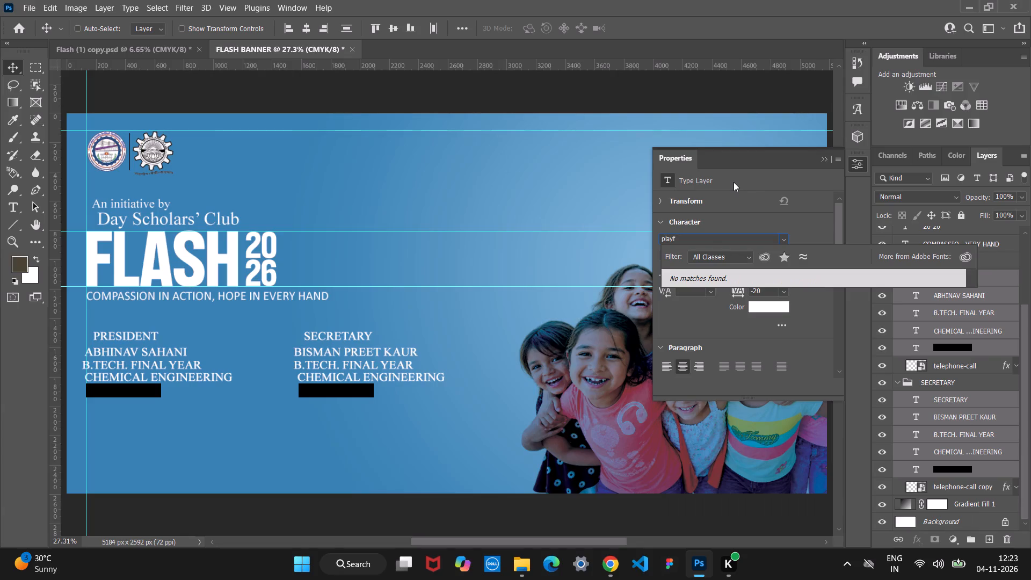
key(BackSpace)
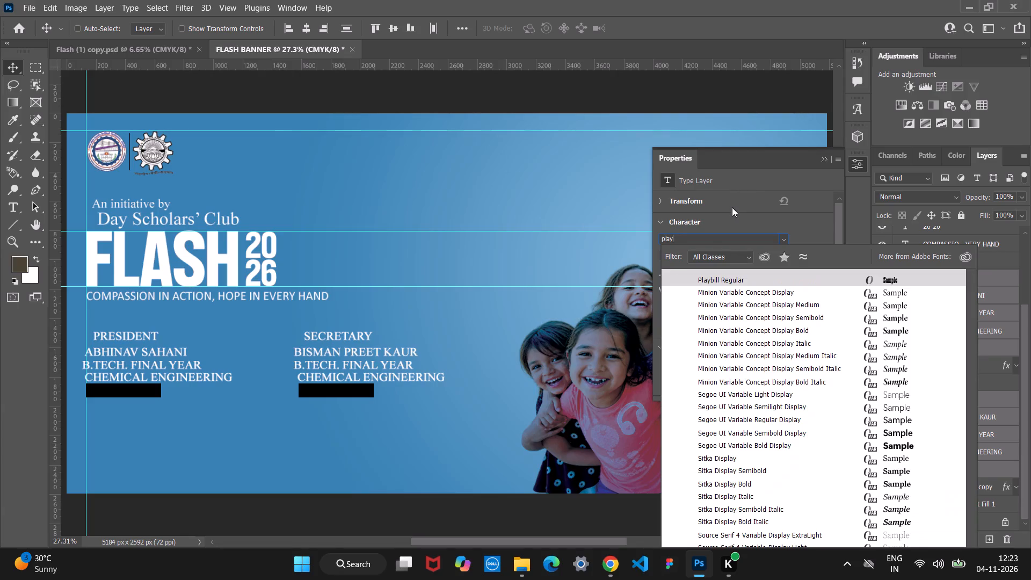
Switch to Chrome and search the 1001 Fonts site for "play fair".
click(610, 571)
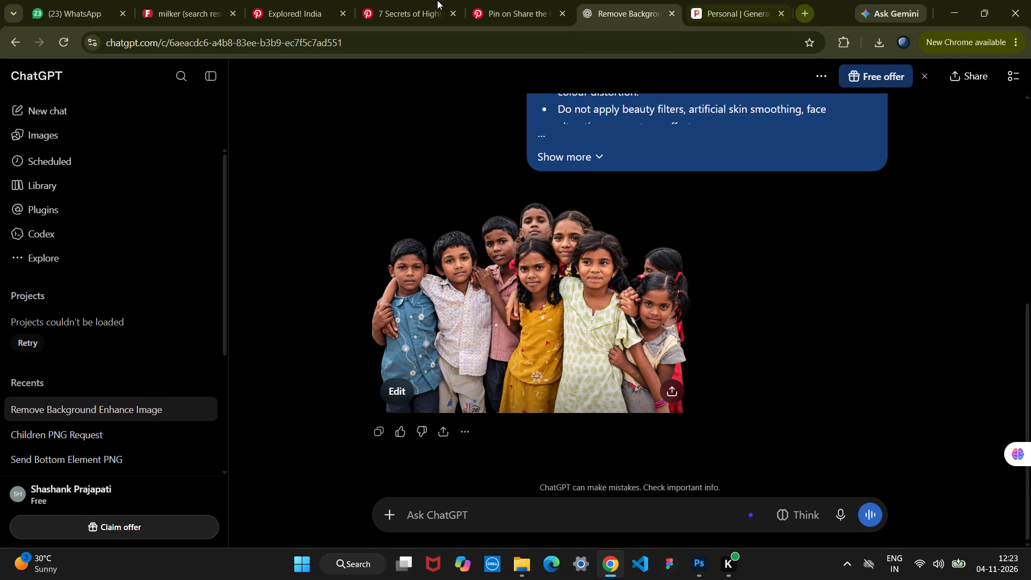
click(202, 11)
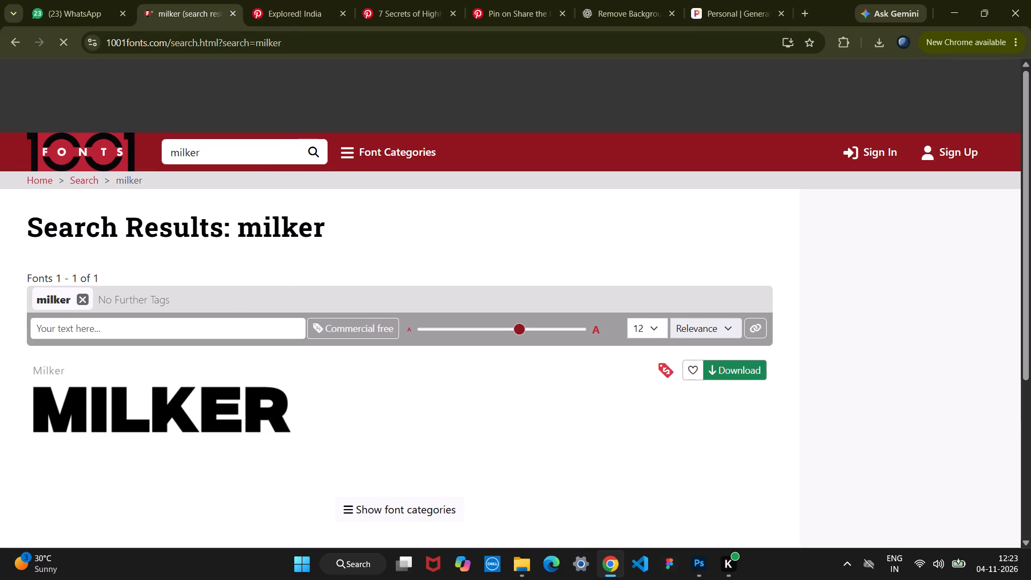
drag(200, 148, 114, 143)
key(BackSpace)
text(play)
key(space)
text(fair)
key(Return)
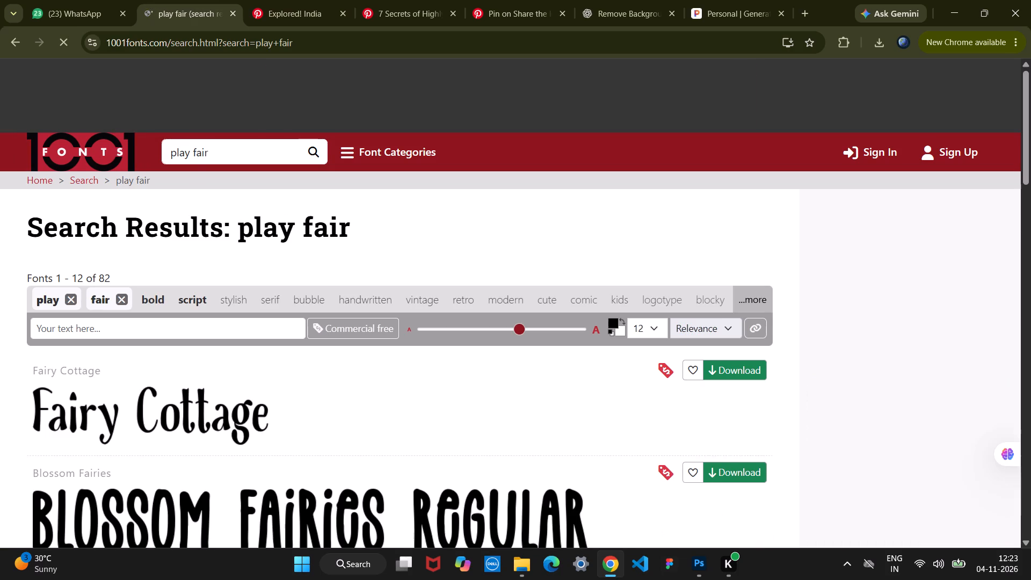
Search 1001 Fonts for "playfair display" and download the Playfair Display font family.
click(193, 153)
key(BackSpace)
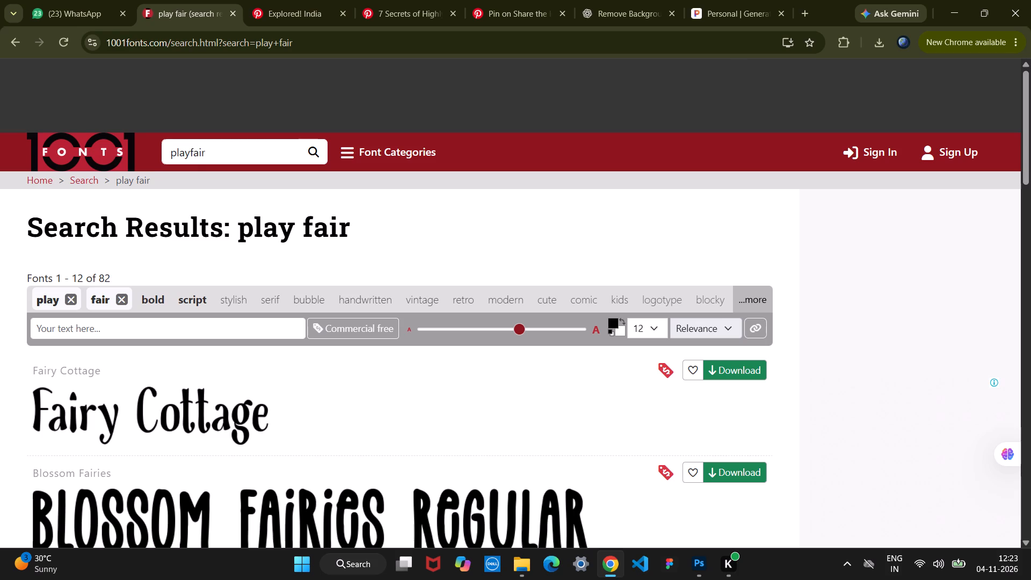
click(208, 152)
key(space)
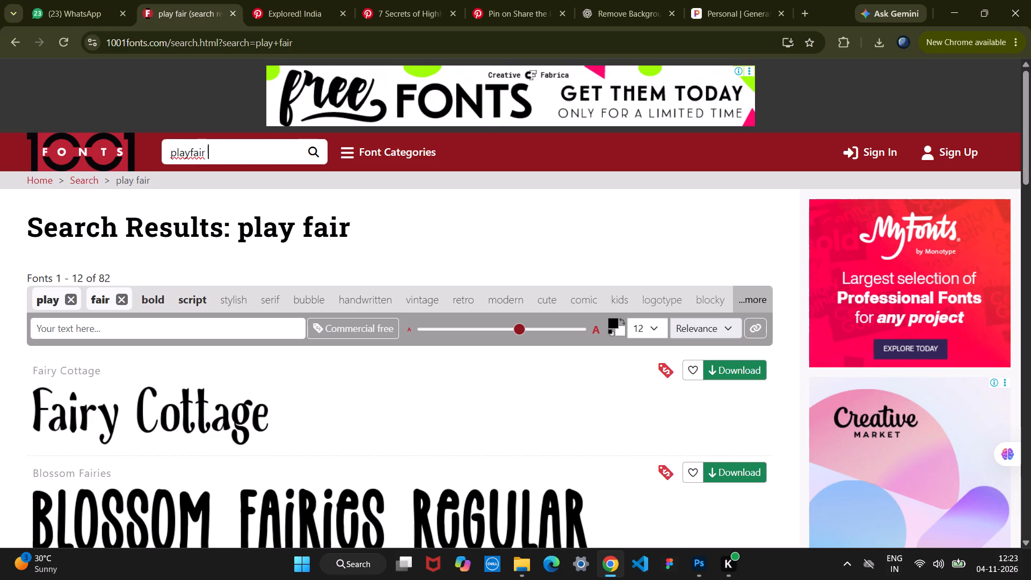
text(display)
key(Return)
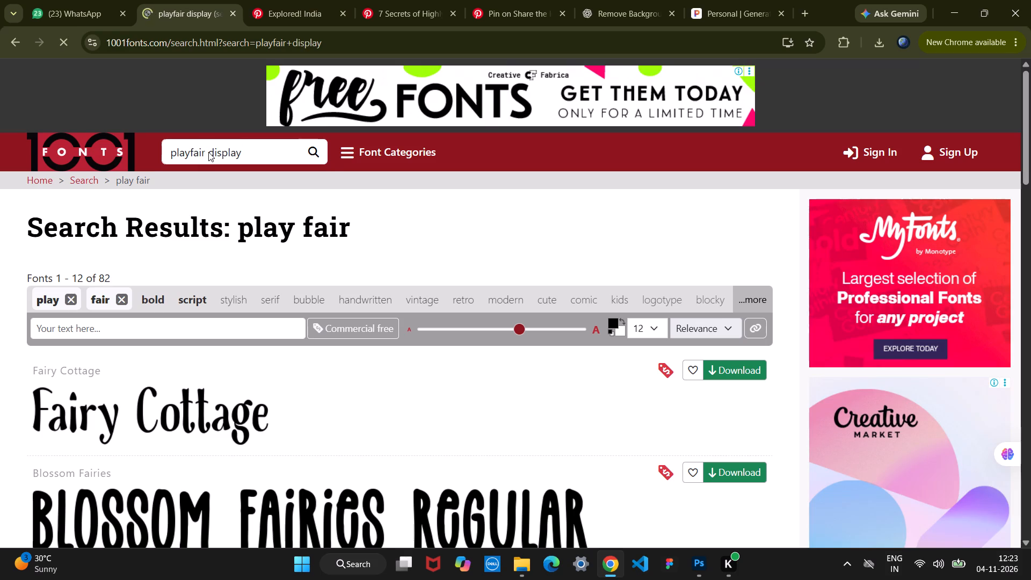
scroll(309, 339, down, 2)
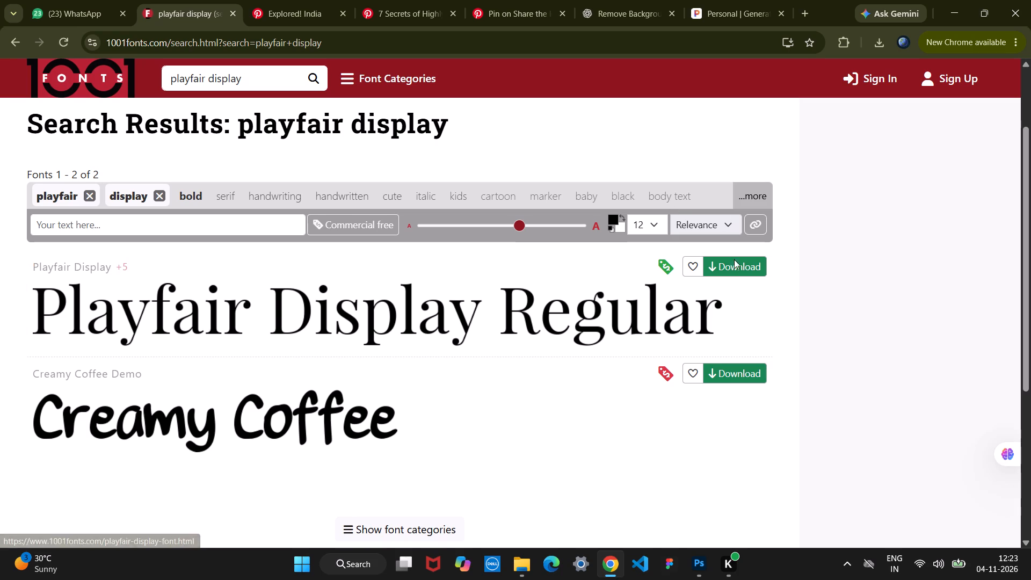
click(733, 269)
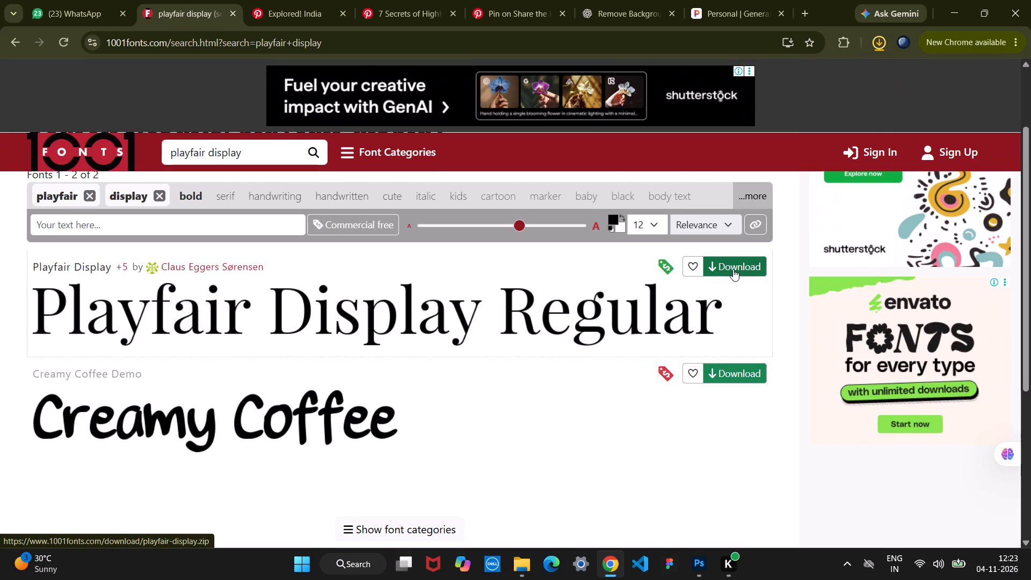
Open the downloaded playfair-display.zip archive from the recent downloads in File Explorer.
click(877, 41)
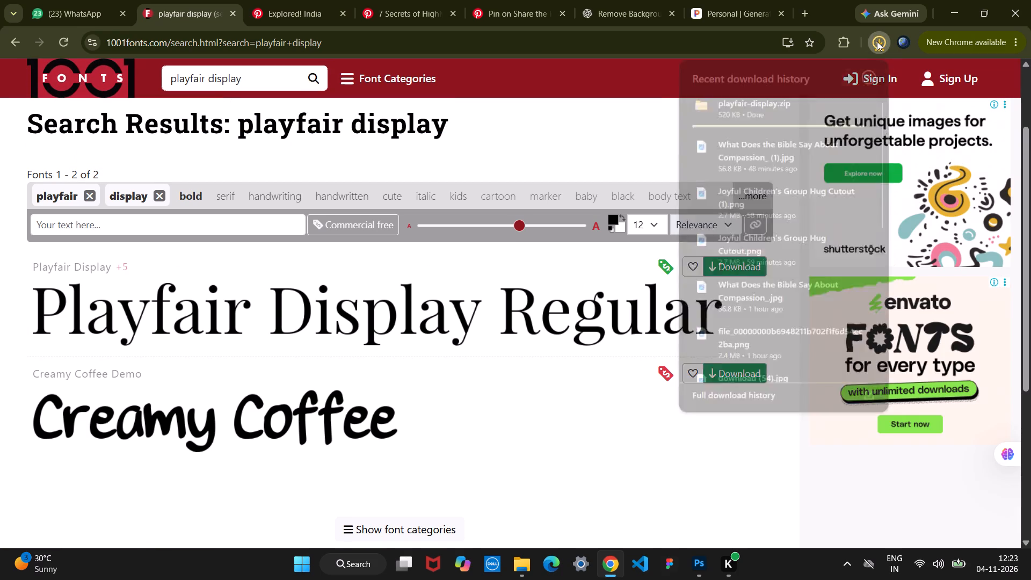
click(800, 102)
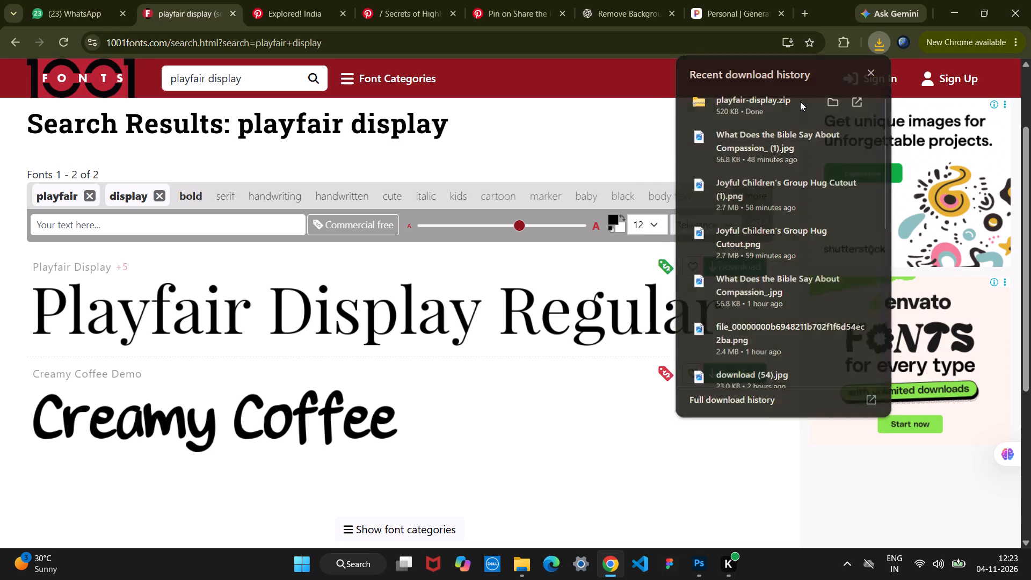
drag(800, 102, 782, 164)
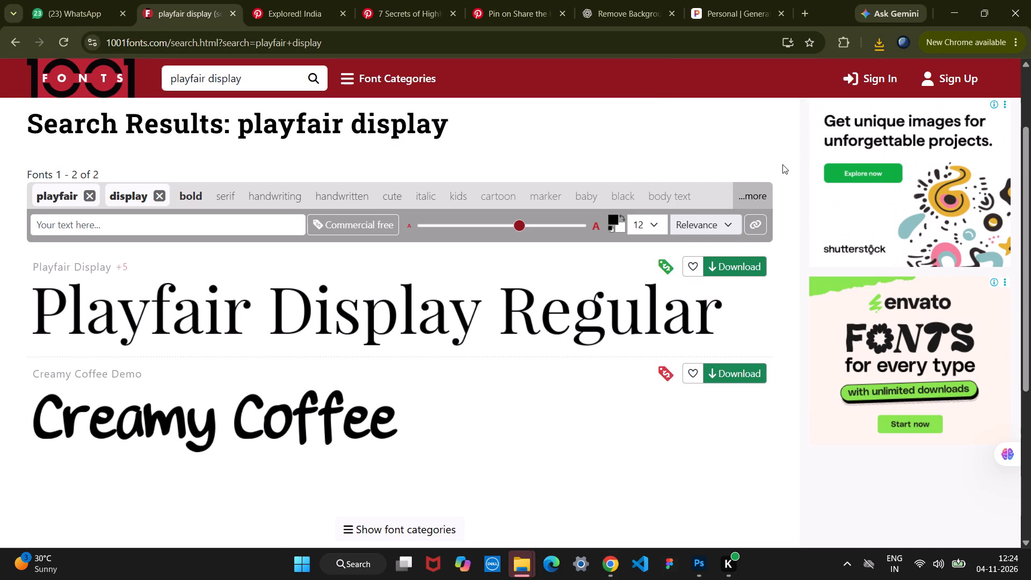